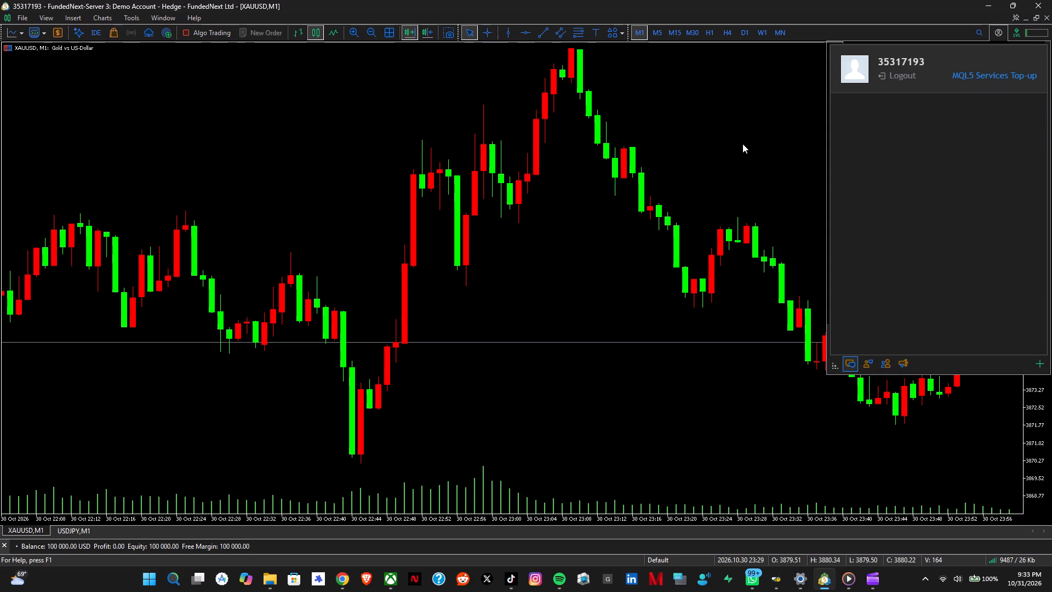
# Dismiss the MQL5 community account panel covering the XAUUSD M1 chart.
pyautogui.click(742, 144)
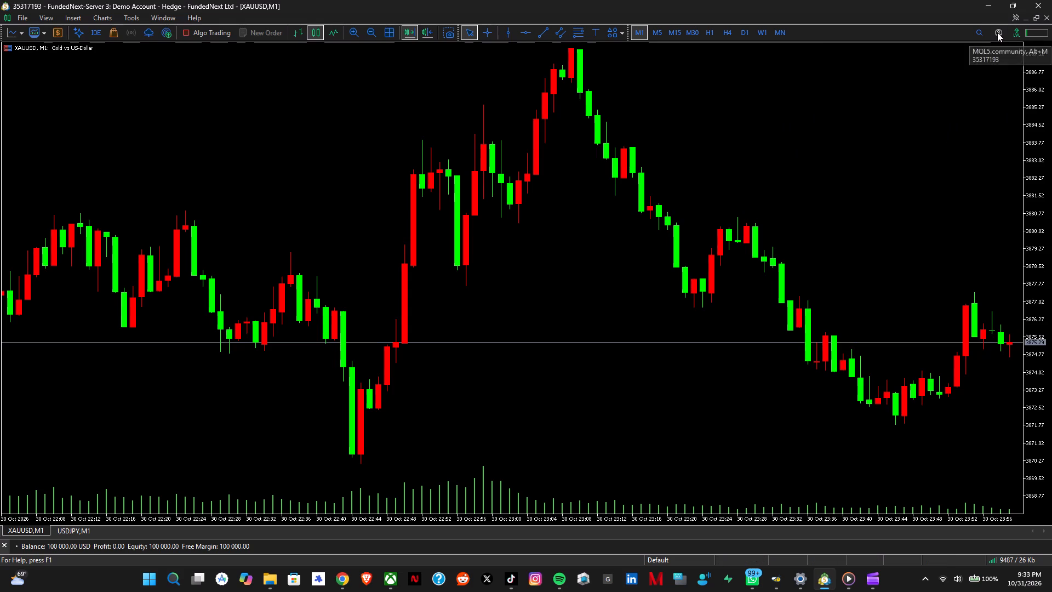
pyautogui.click(997, 32)
pyautogui.click(775, 111)
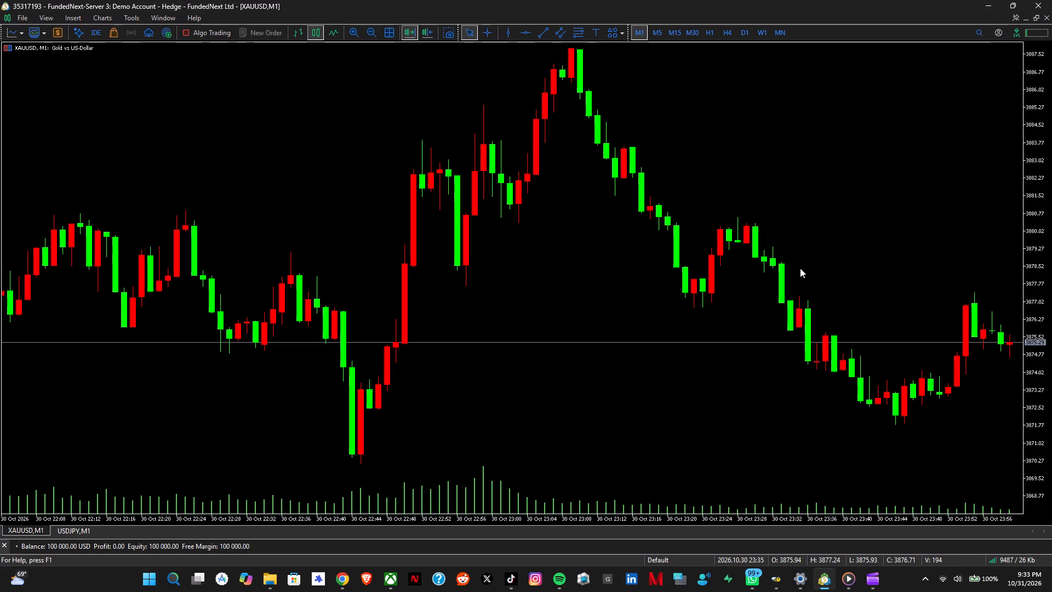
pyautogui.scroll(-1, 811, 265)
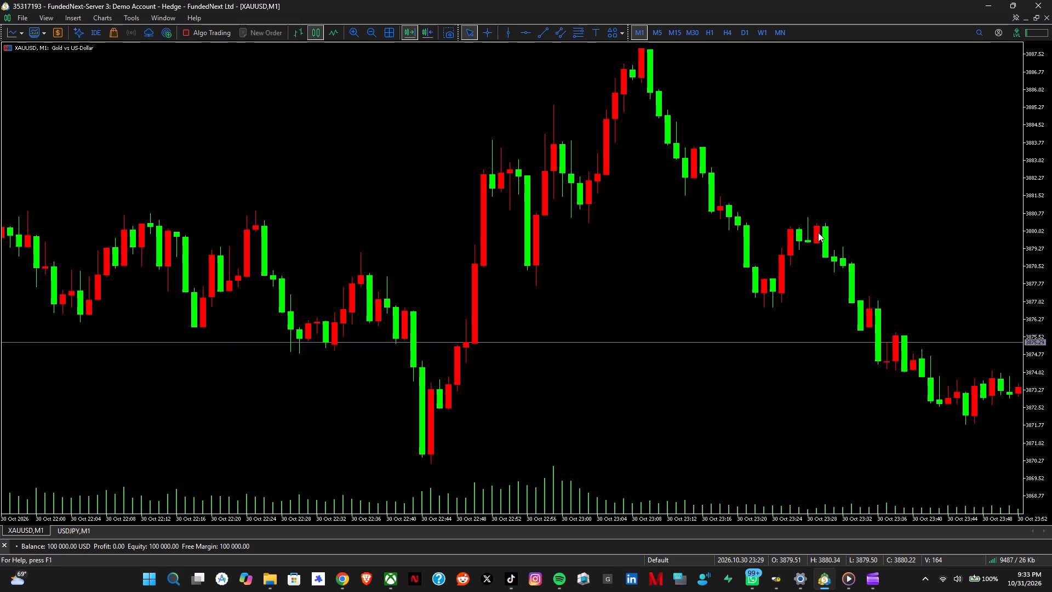
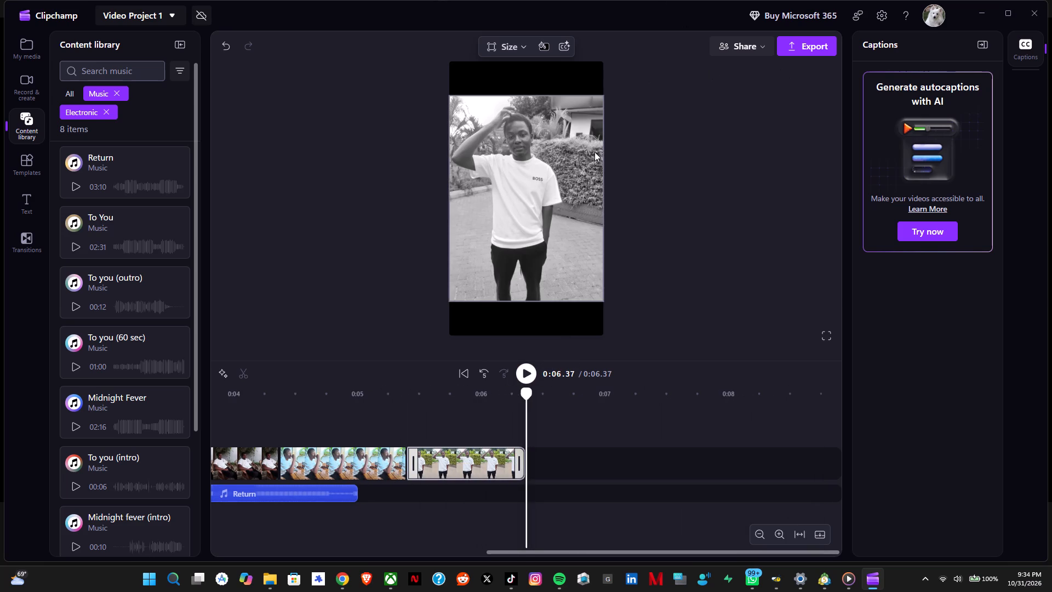
# In Clipchamp, extend the Return music clip to the end of the last video clip, about 6.35 s long, and play the result.
pyautogui.click(313, 501)
pyautogui.moveTo(355, 494); pyautogui.dragTo(523, 480)
pyautogui.click(521, 374)
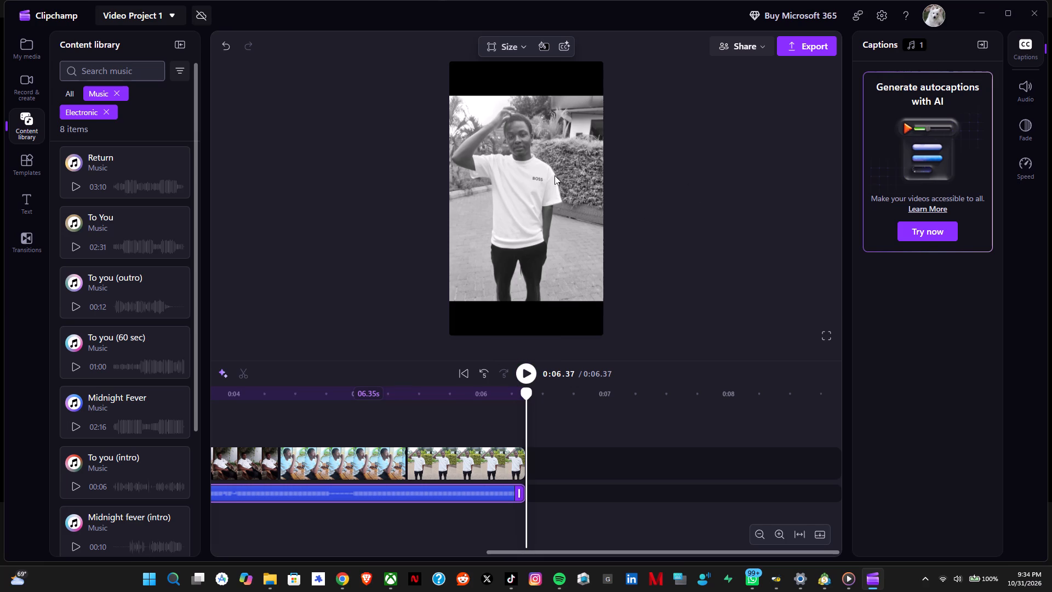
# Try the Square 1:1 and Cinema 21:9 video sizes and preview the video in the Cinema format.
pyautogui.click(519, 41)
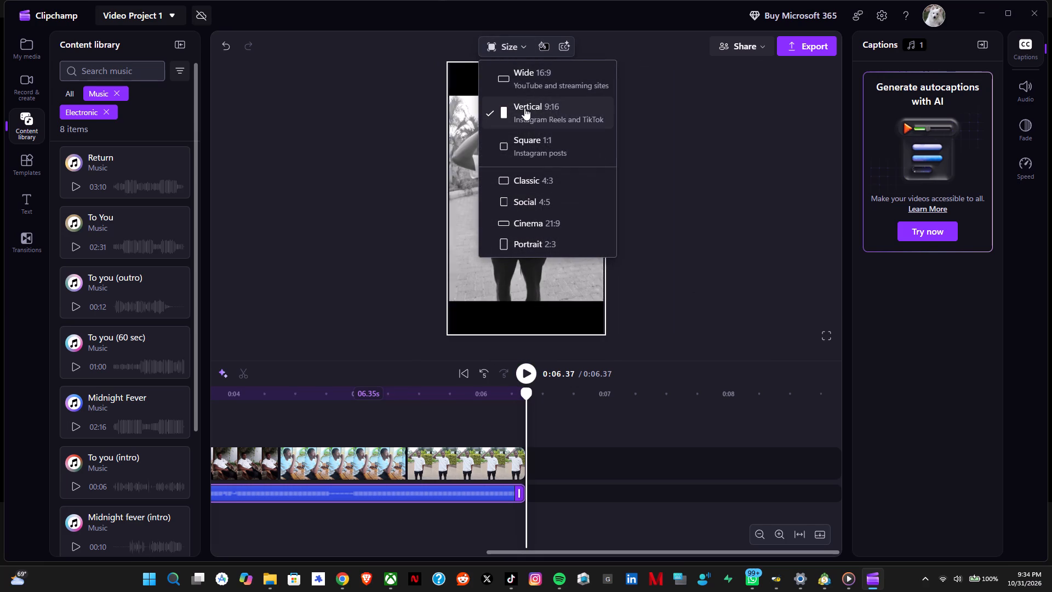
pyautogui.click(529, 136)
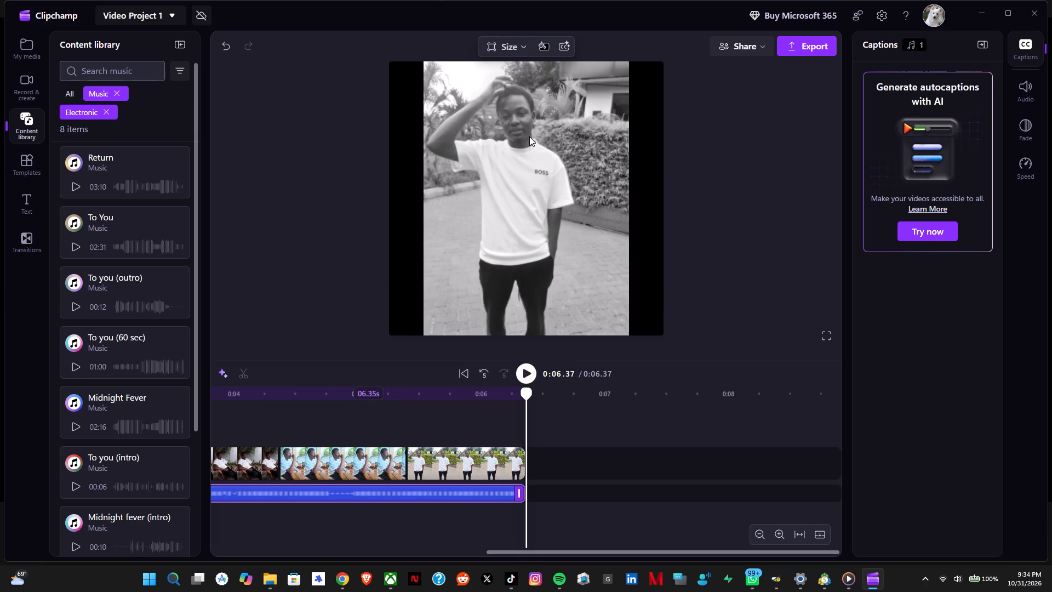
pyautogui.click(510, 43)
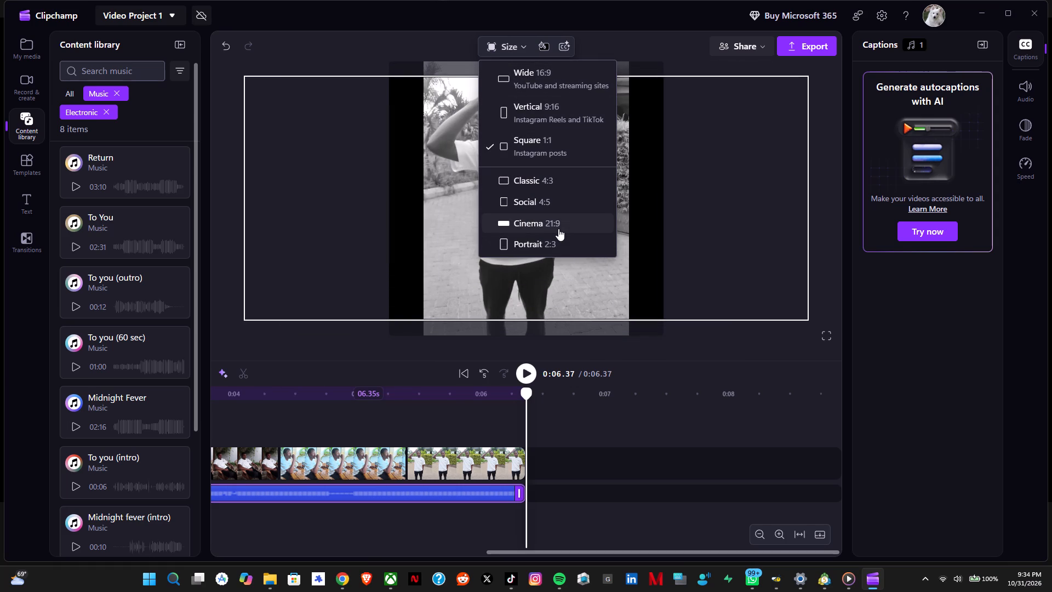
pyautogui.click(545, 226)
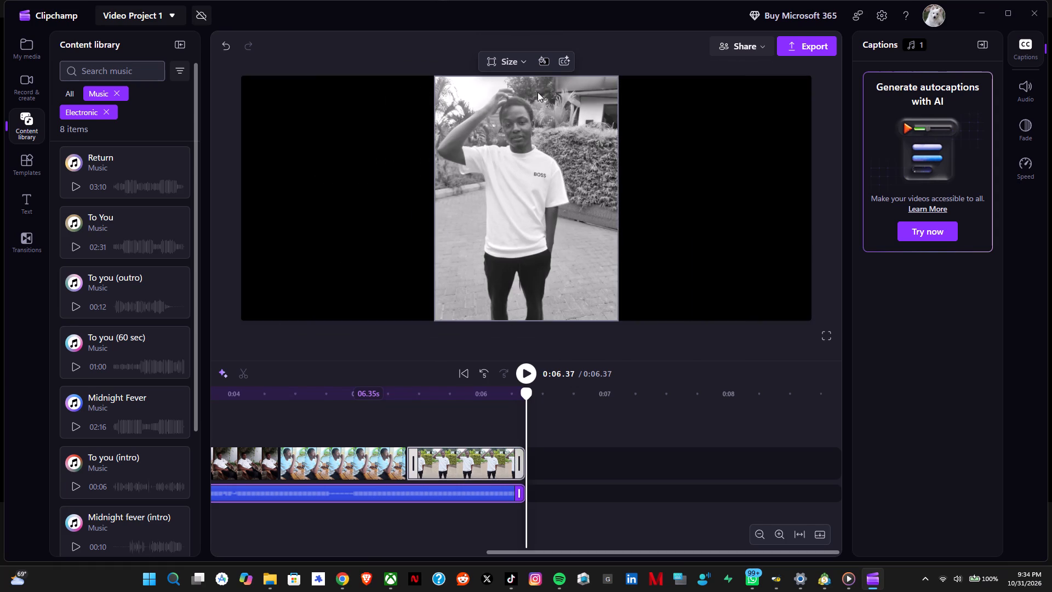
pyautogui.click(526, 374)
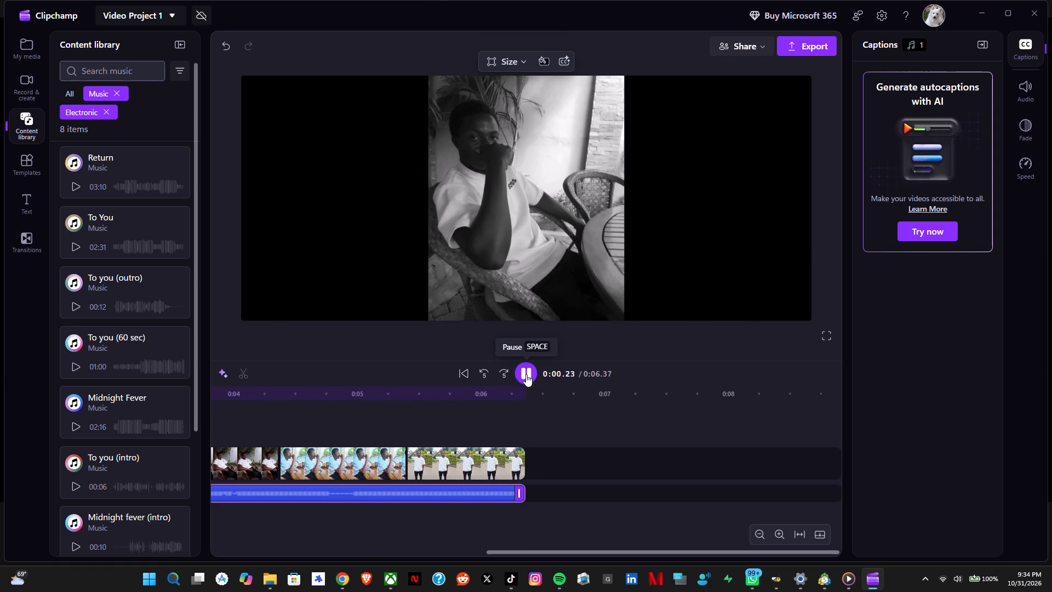
# Set the video size to Classic 4:3.
pyautogui.click(510, 64)
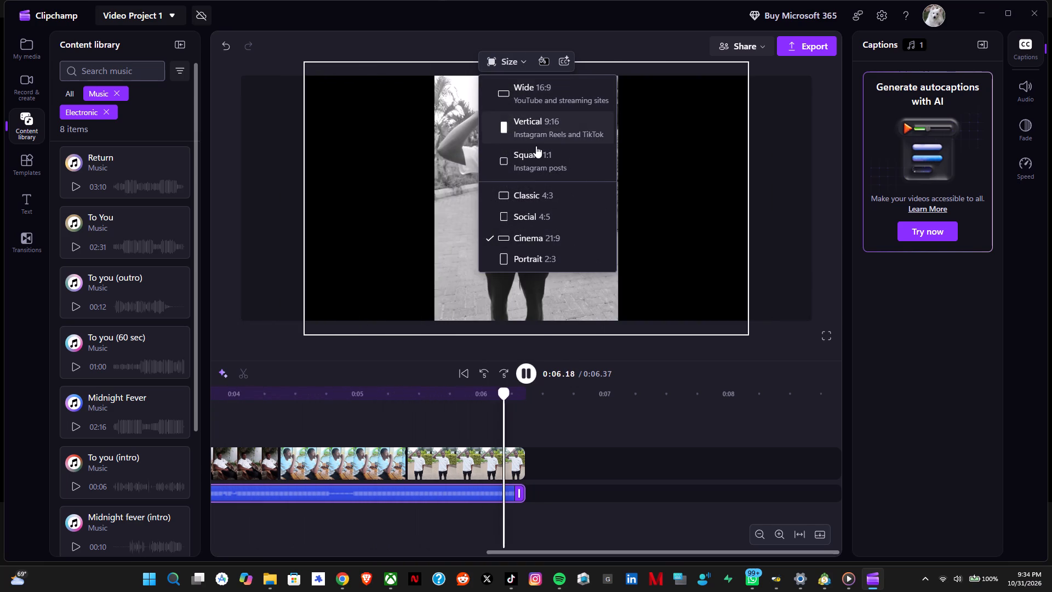
pyautogui.click(555, 196)
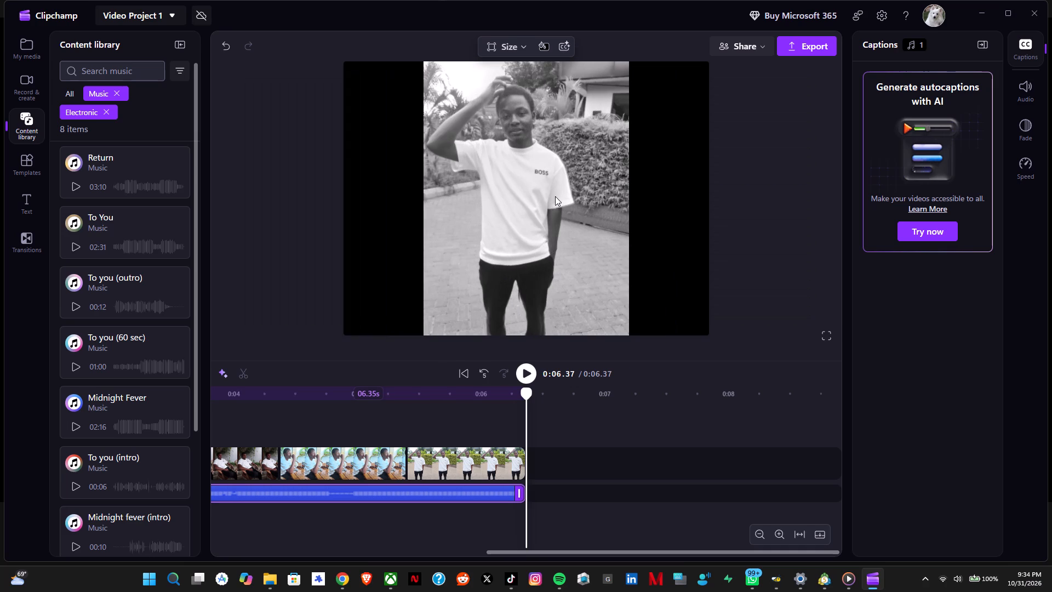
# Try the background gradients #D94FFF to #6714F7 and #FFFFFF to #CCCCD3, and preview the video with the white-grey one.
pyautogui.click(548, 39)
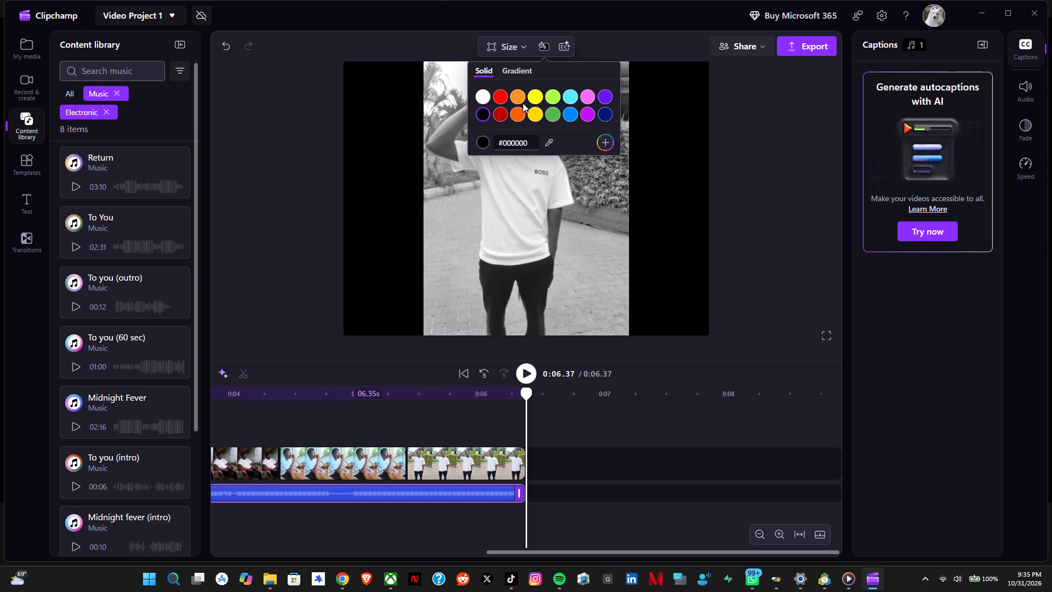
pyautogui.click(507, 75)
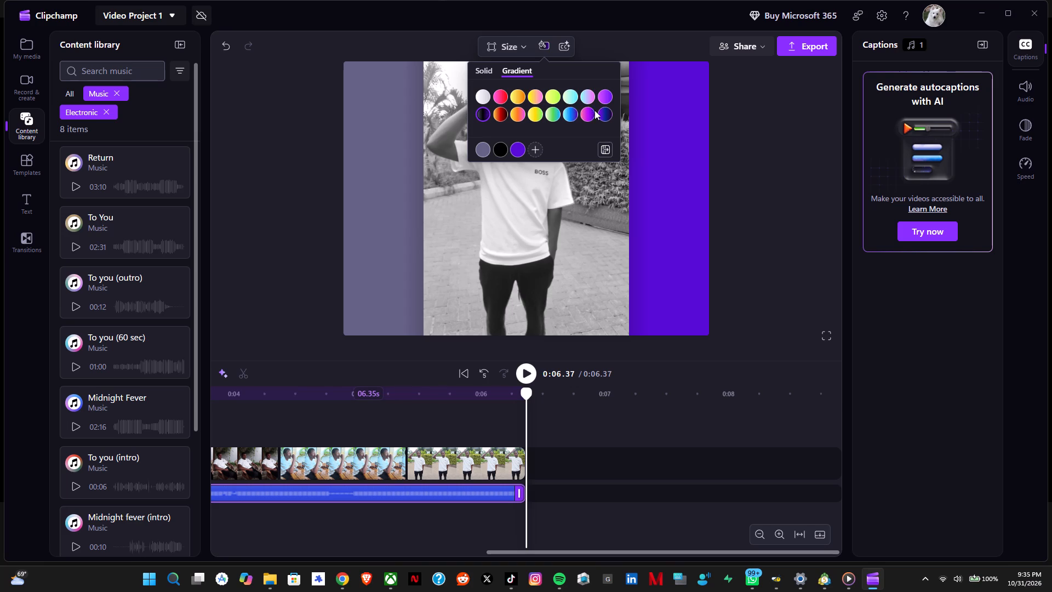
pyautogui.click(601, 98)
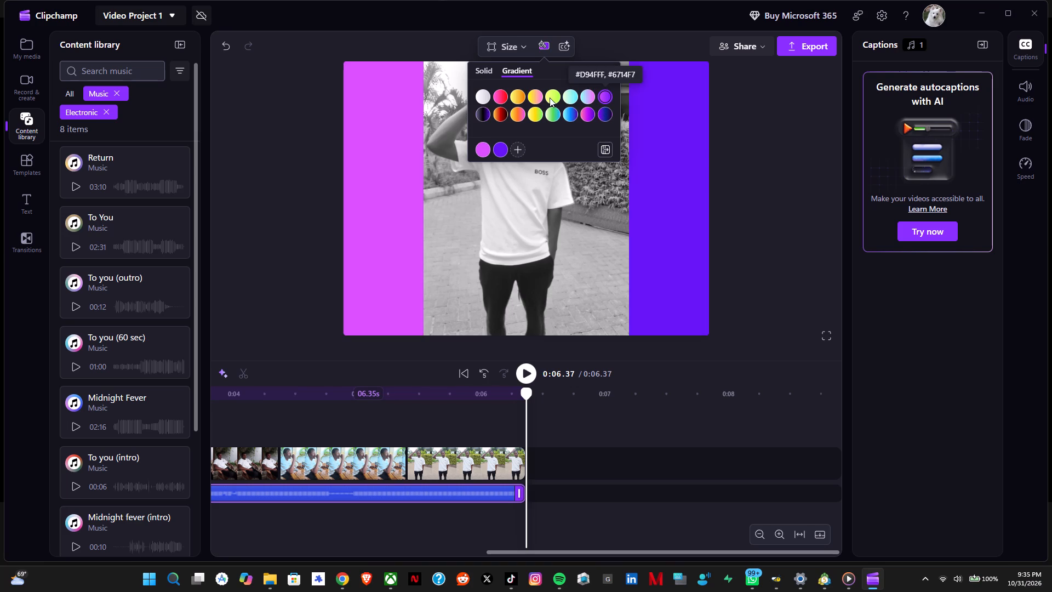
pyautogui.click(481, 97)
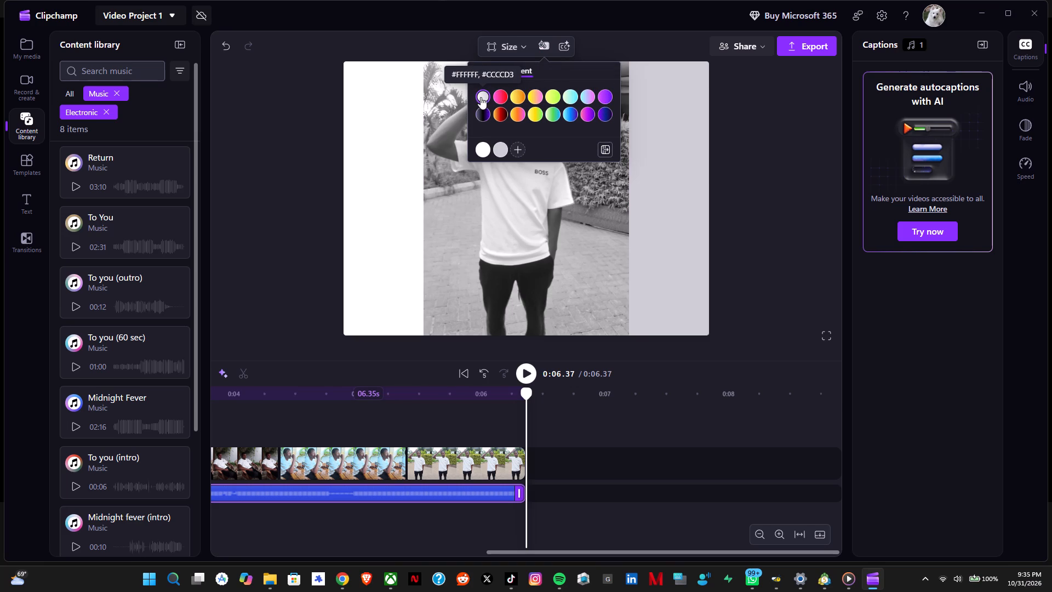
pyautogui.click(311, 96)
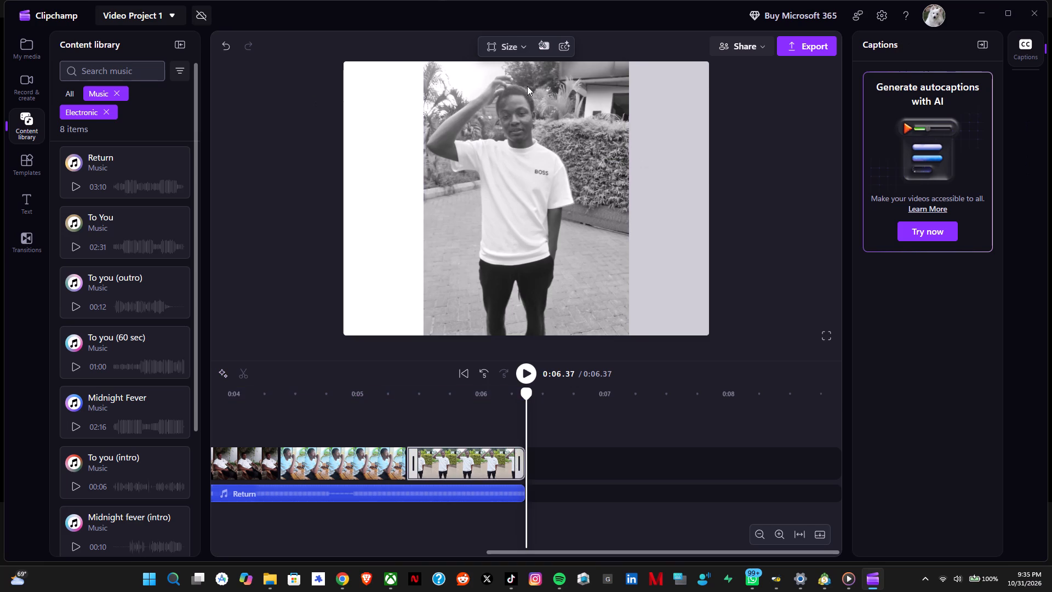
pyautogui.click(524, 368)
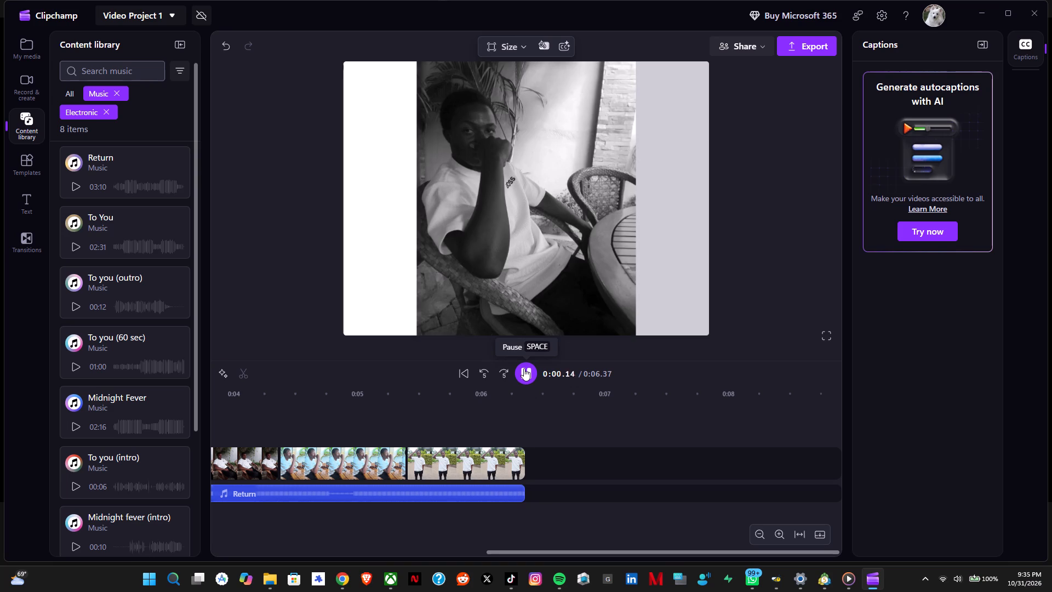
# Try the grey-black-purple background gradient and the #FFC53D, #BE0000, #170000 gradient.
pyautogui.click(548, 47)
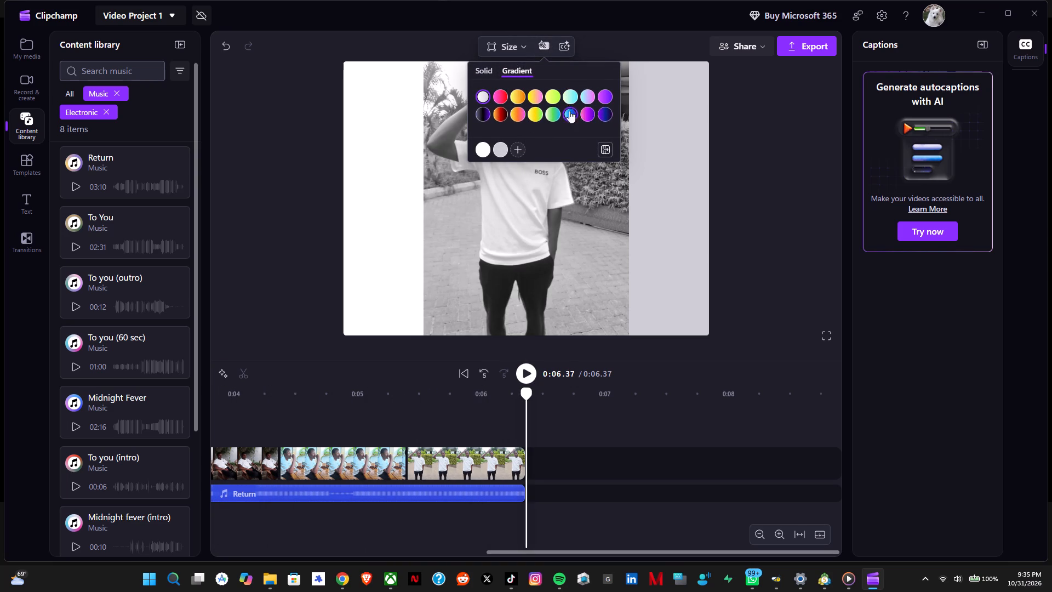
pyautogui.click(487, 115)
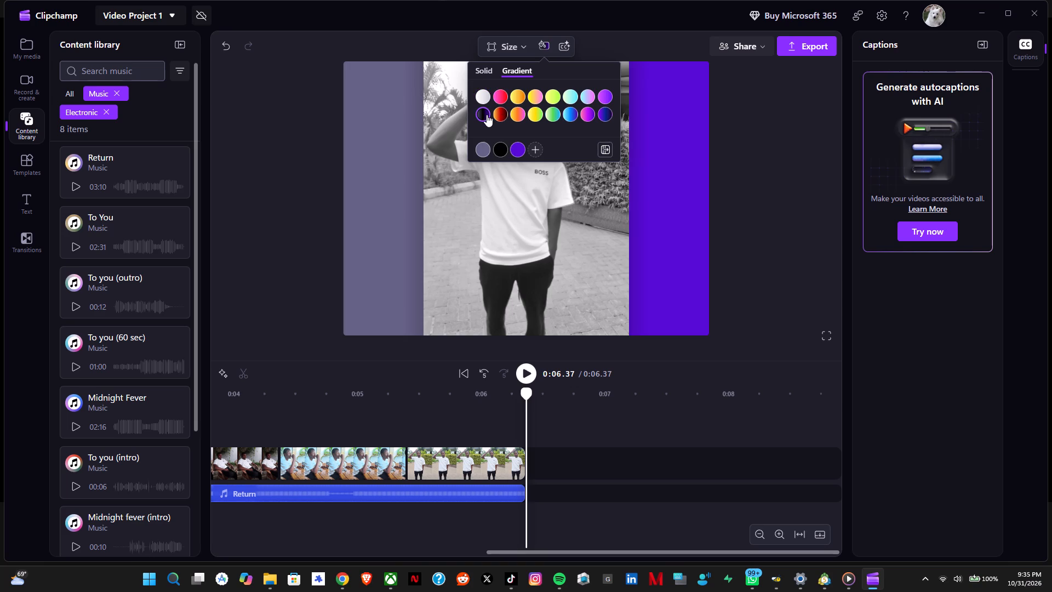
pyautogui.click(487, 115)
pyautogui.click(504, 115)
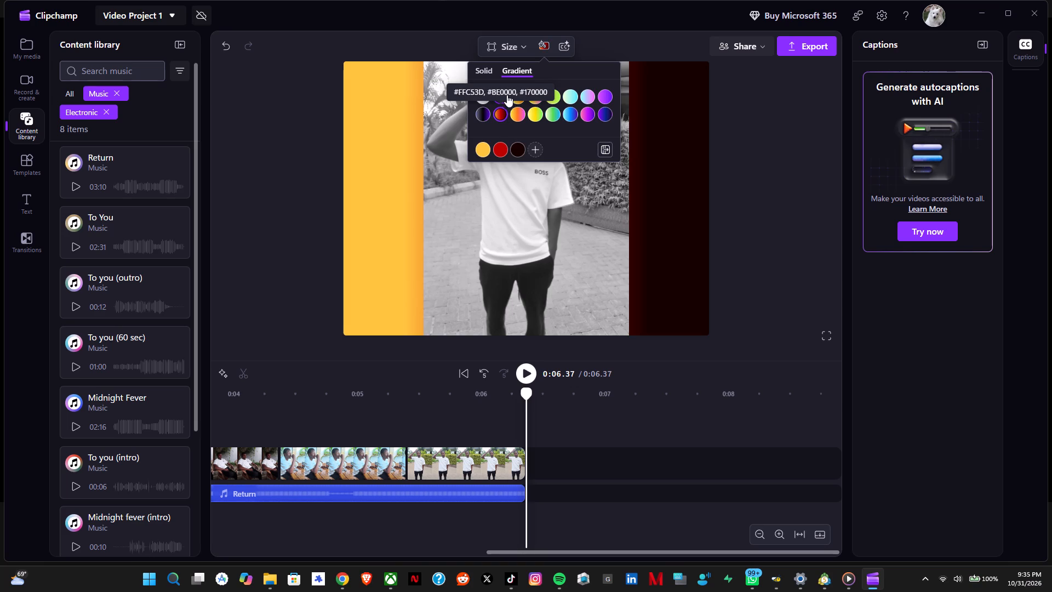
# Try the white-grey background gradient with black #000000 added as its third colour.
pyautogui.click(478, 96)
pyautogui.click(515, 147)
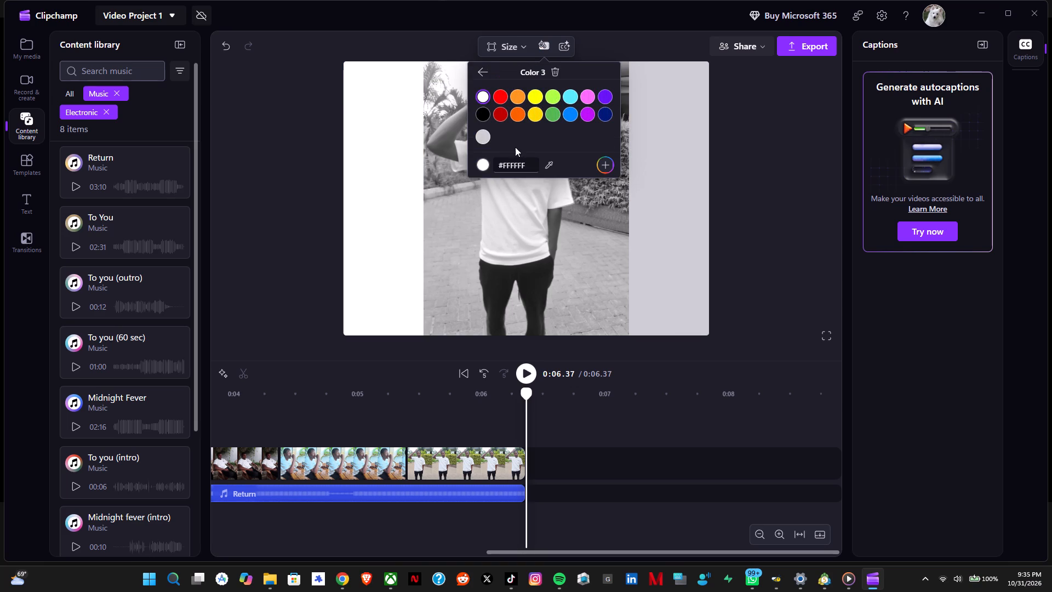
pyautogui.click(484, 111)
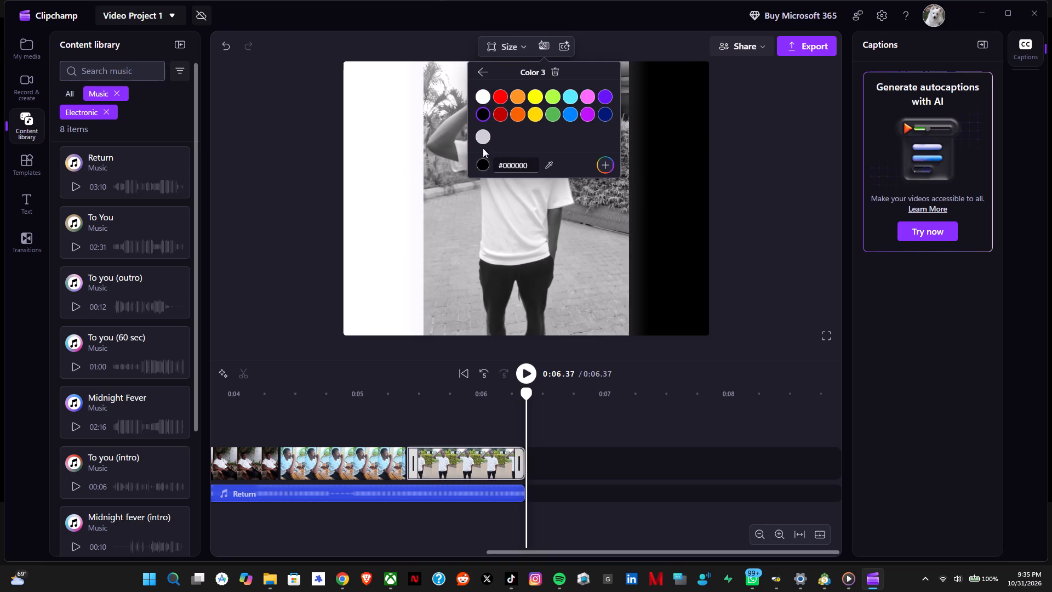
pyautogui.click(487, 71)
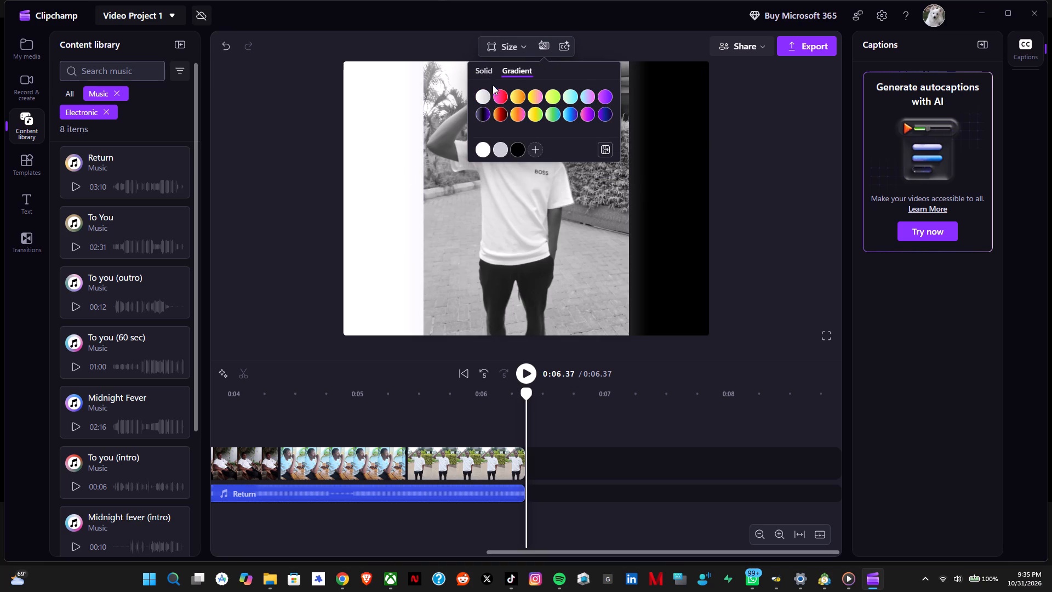
# Set the background to solid black #000000.
pyautogui.click(485, 72)
pyautogui.click(486, 113)
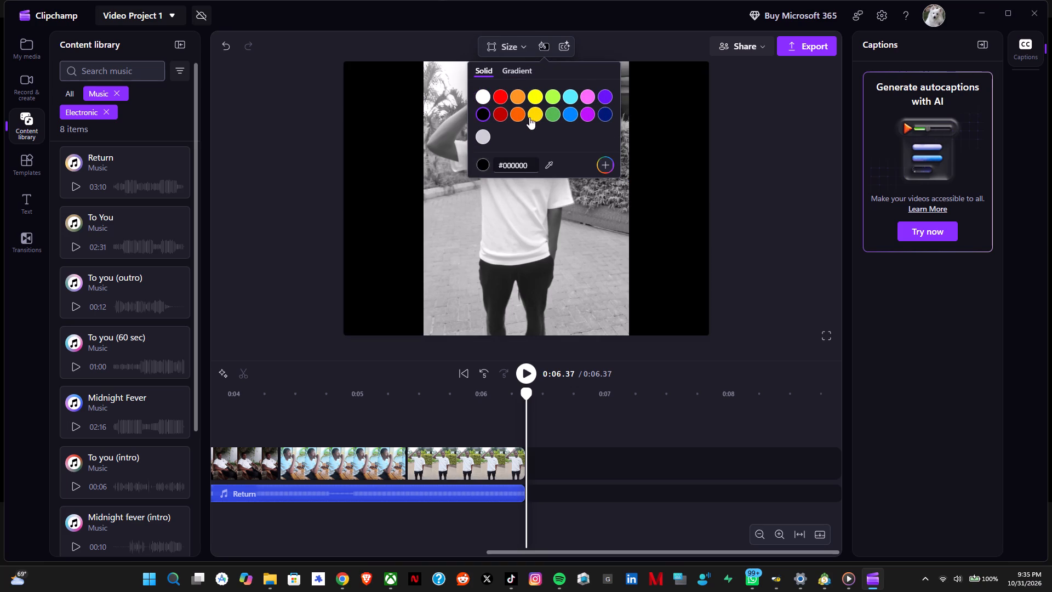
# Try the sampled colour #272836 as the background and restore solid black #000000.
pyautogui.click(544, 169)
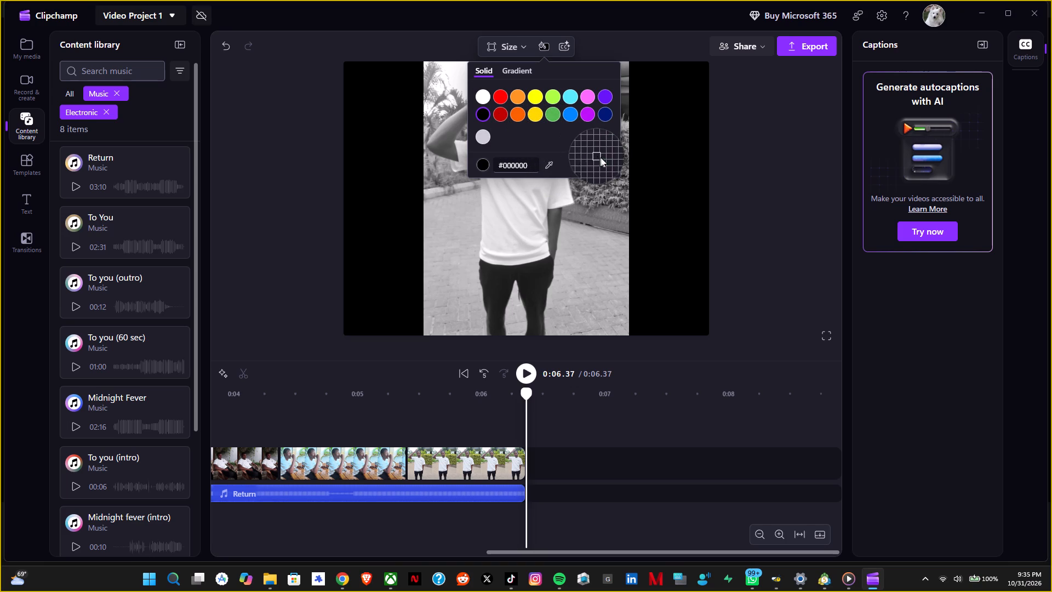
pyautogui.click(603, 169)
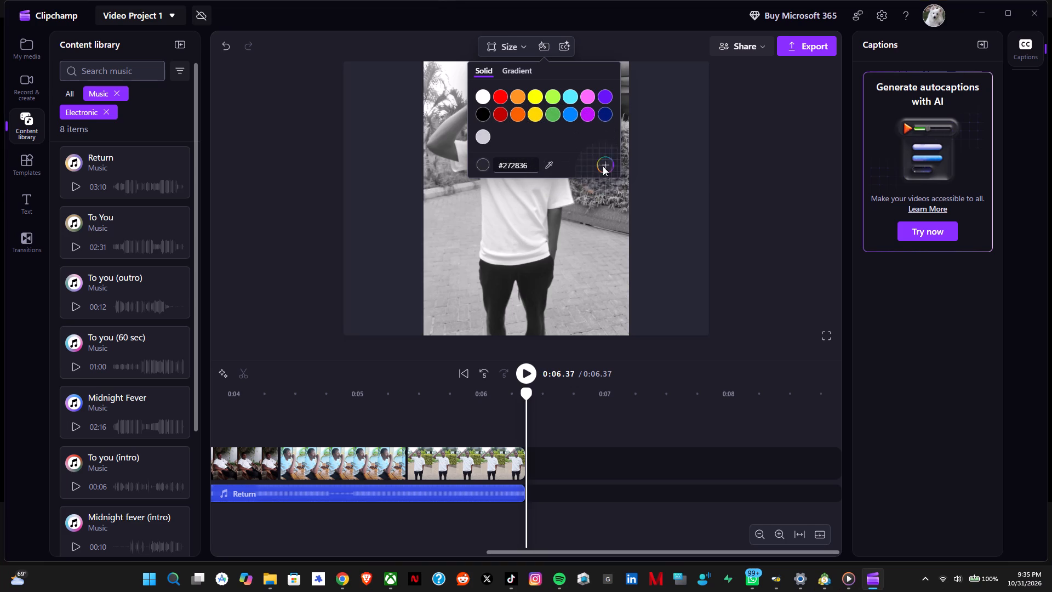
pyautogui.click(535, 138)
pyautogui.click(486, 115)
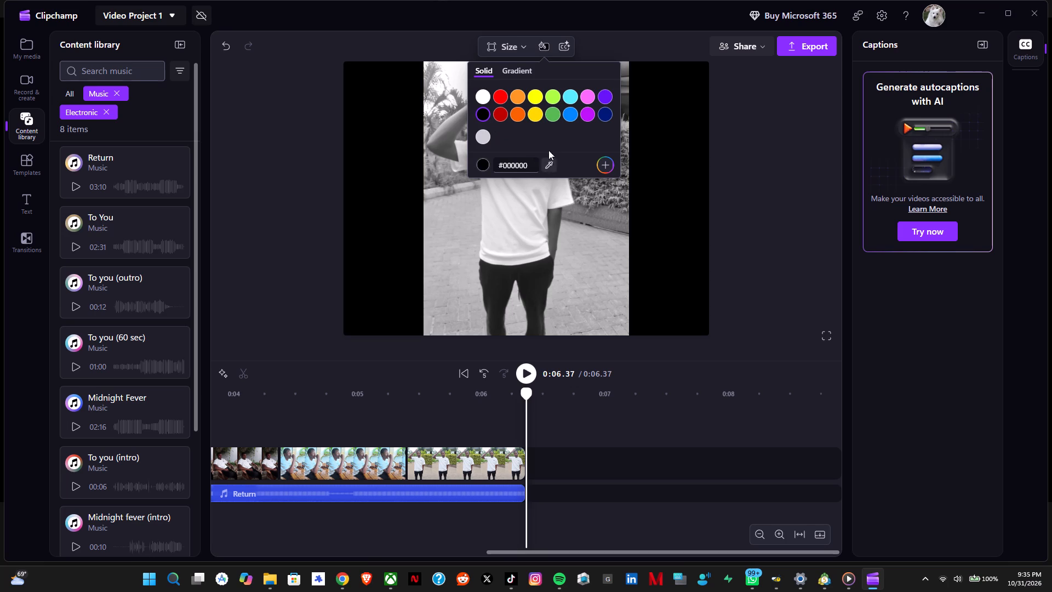
# Close the background colour picker and play the video to check it.
pyautogui.click(367, 162)
pyautogui.scroll(-2, 484, 150)
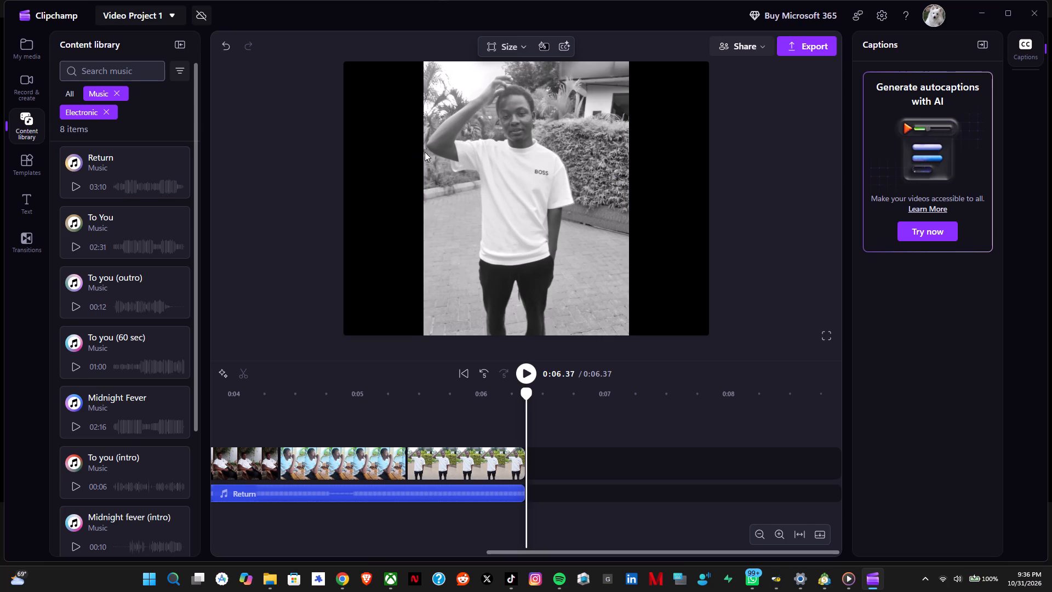
pyautogui.click(527, 366)
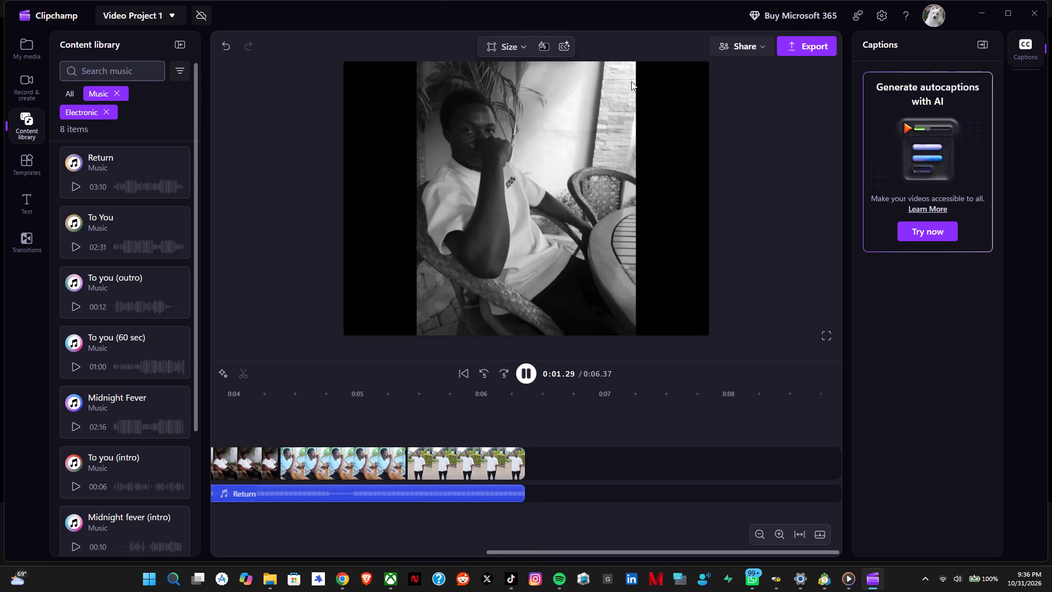
# Export the video as Video Project 1.mp4 in 1080p quality and dismiss the satisfaction survey.
pyautogui.click(809, 42)
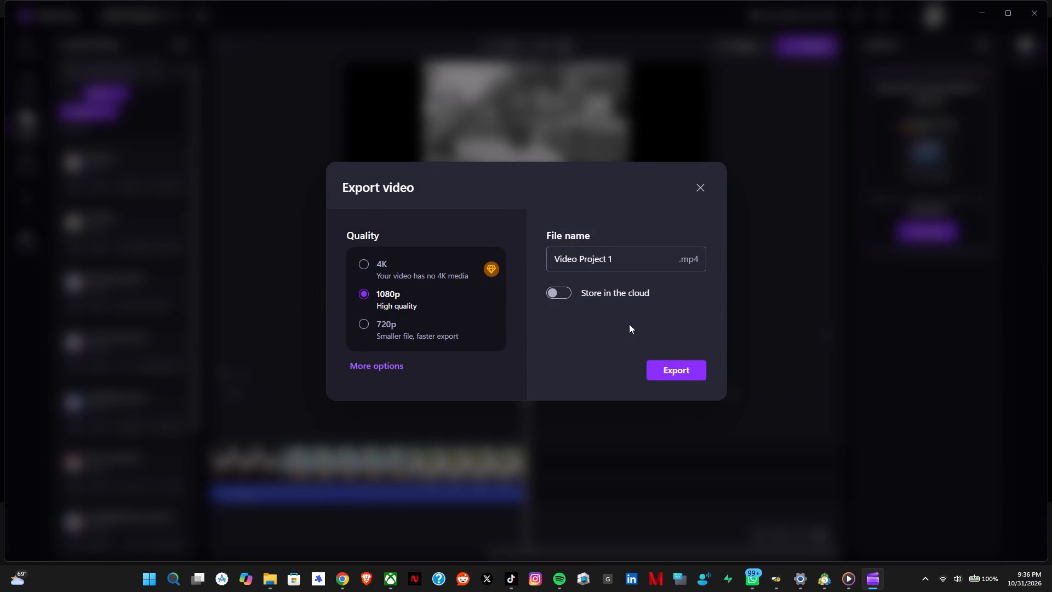
pyautogui.click(682, 370)
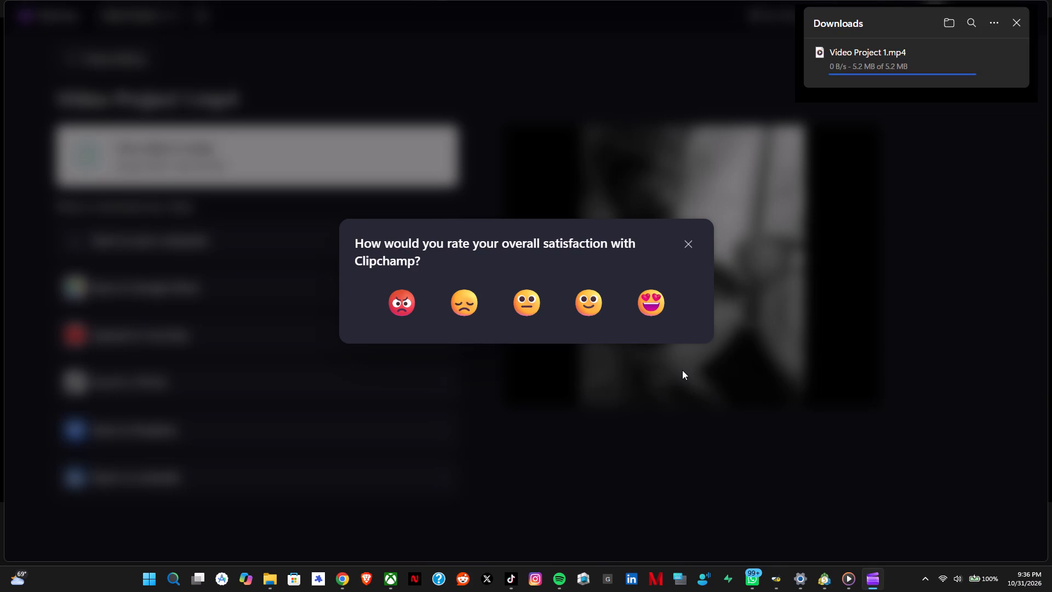
pyautogui.click(780, 70)
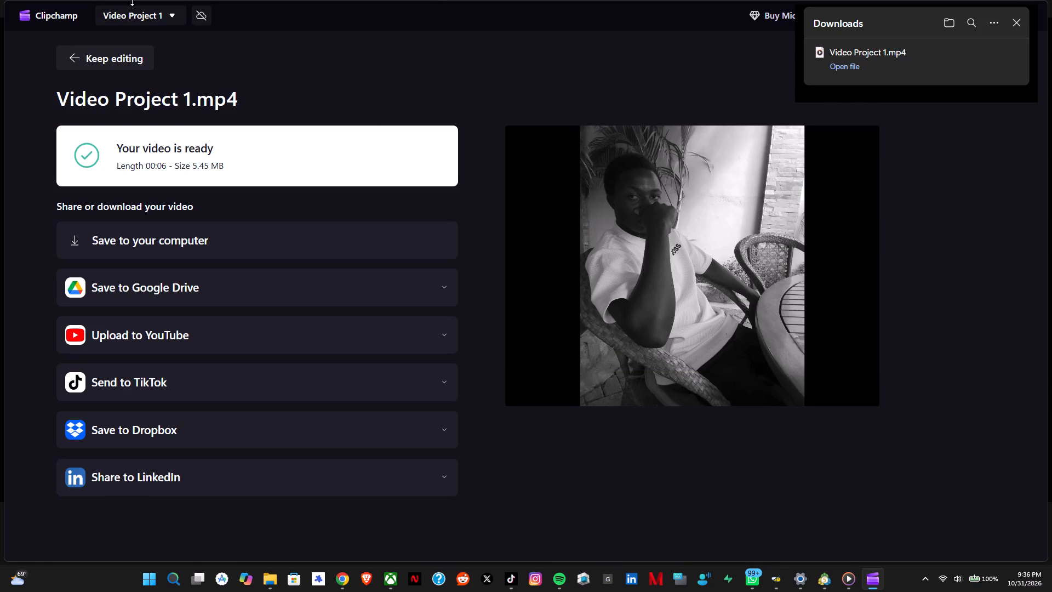
# Leave the exported Video Project 1 and return to the Clipchamp home page.
pyautogui.click(168, 10)
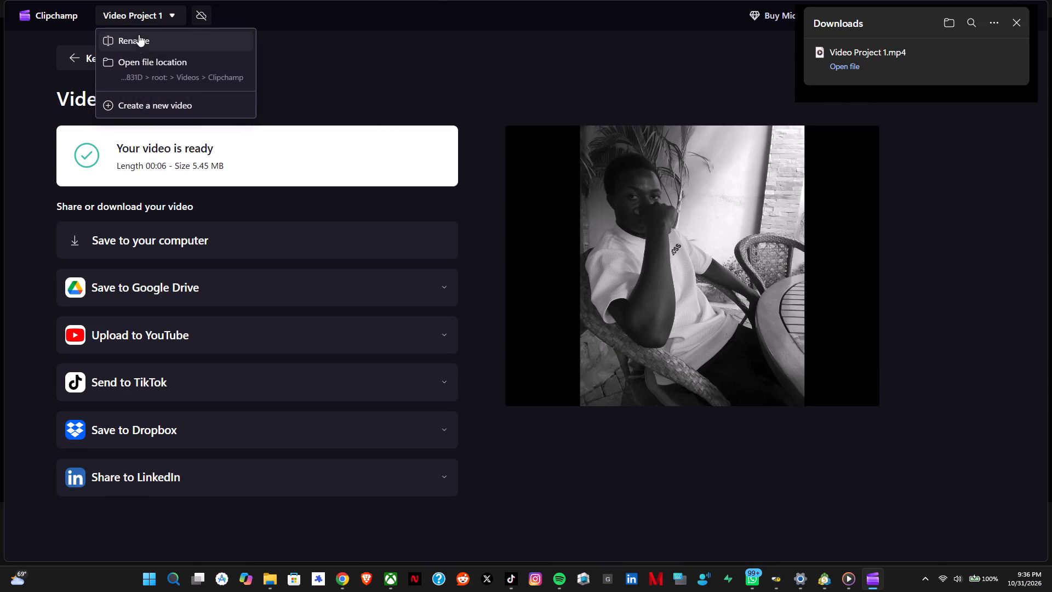
pyautogui.click(355, 63)
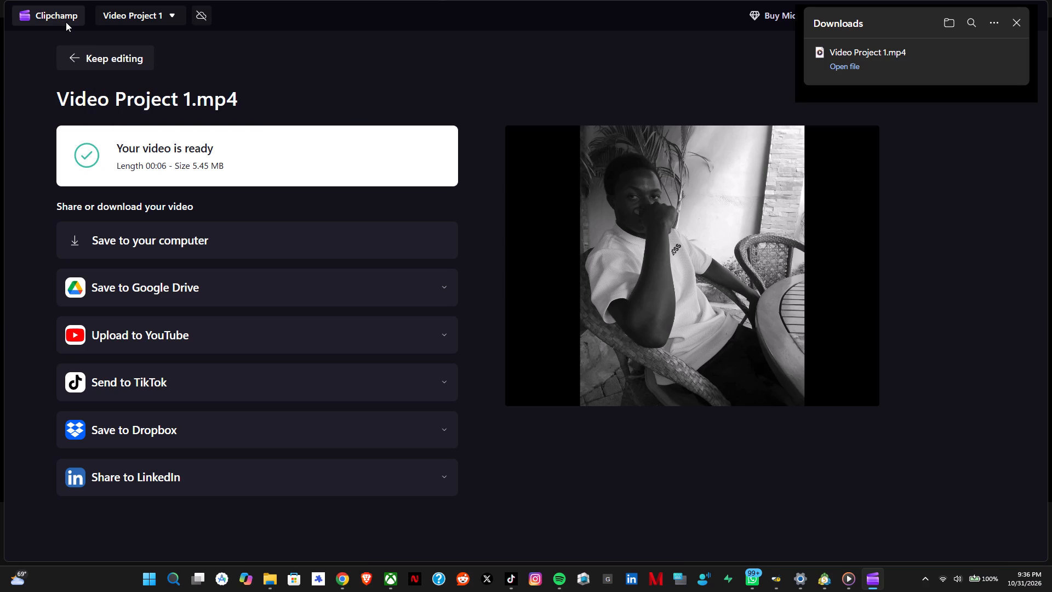
pyautogui.click(35, 12)
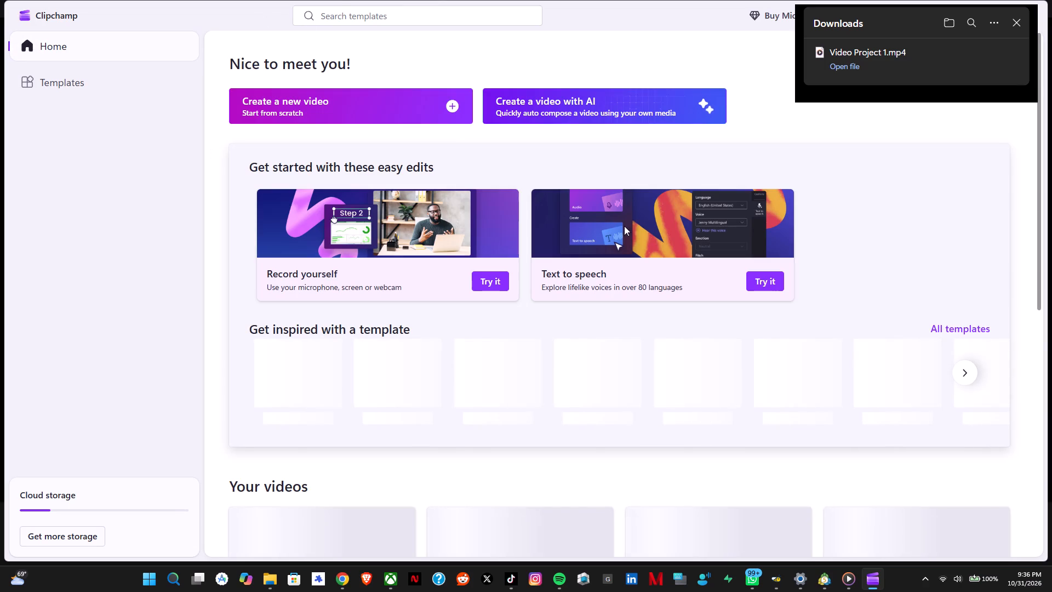
# Create a new video from scratch and import WhatsApp Video 2026-10-31 at 09.41.36 from the Videos folder.
pyautogui.click(429, 104)
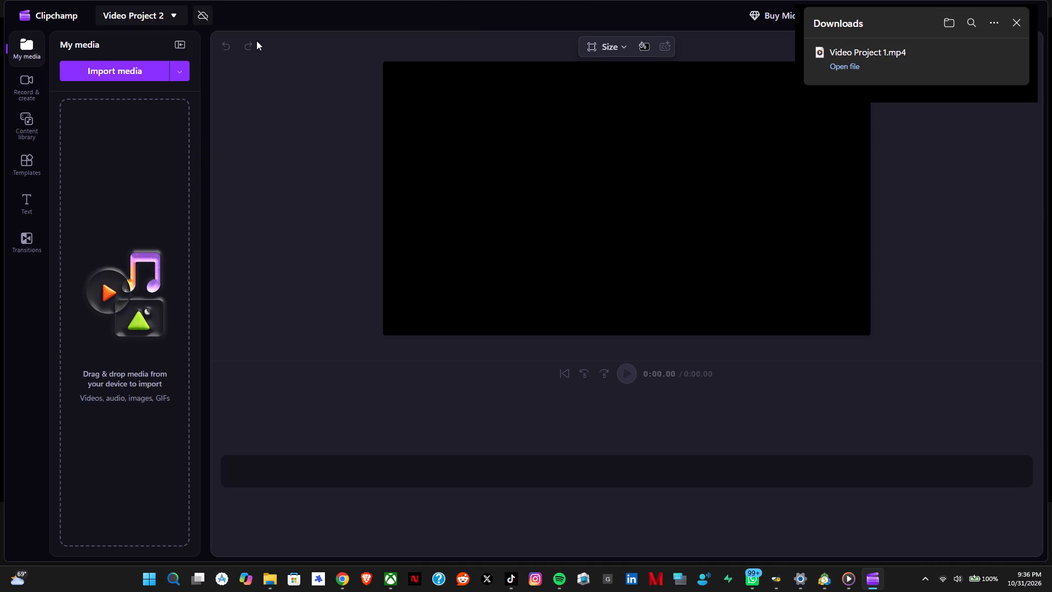
pyautogui.click(81, 73)
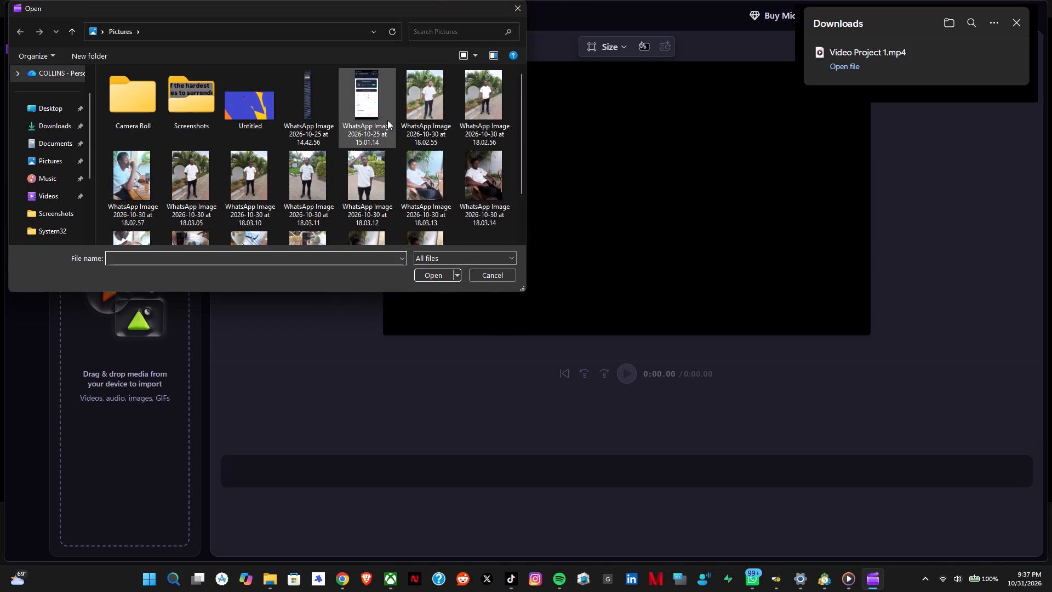
pyautogui.scroll(-2, 424, 201)
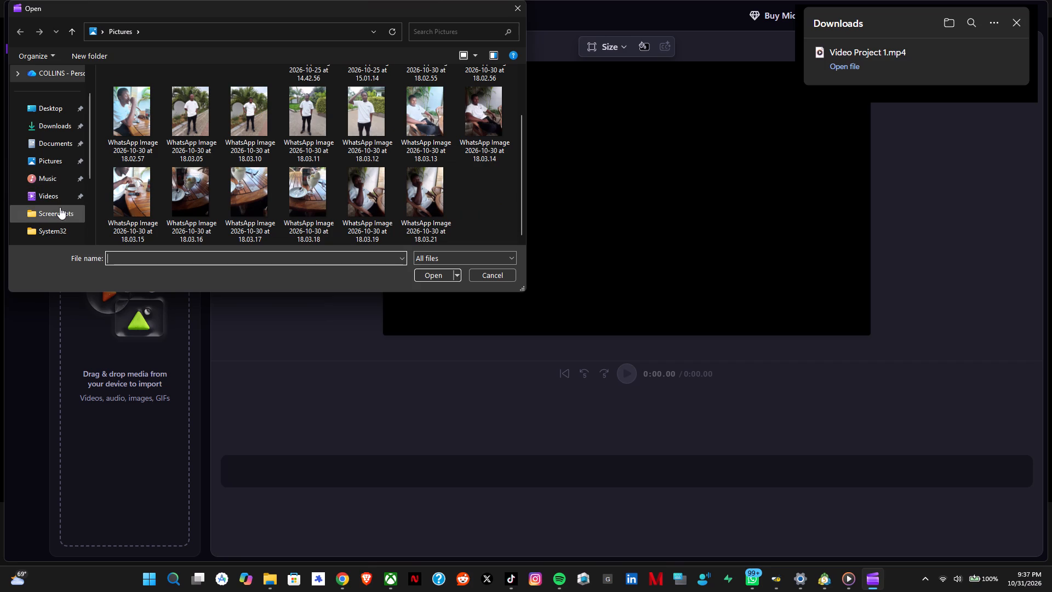
pyautogui.click(57, 196)
pyautogui.click(312, 104)
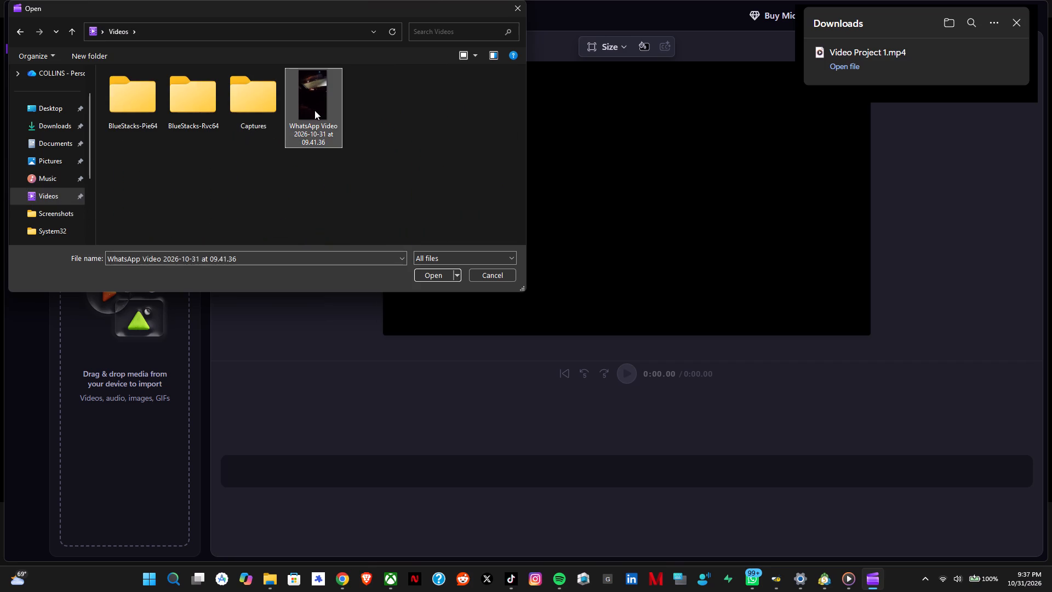
pyautogui.click(437, 276)
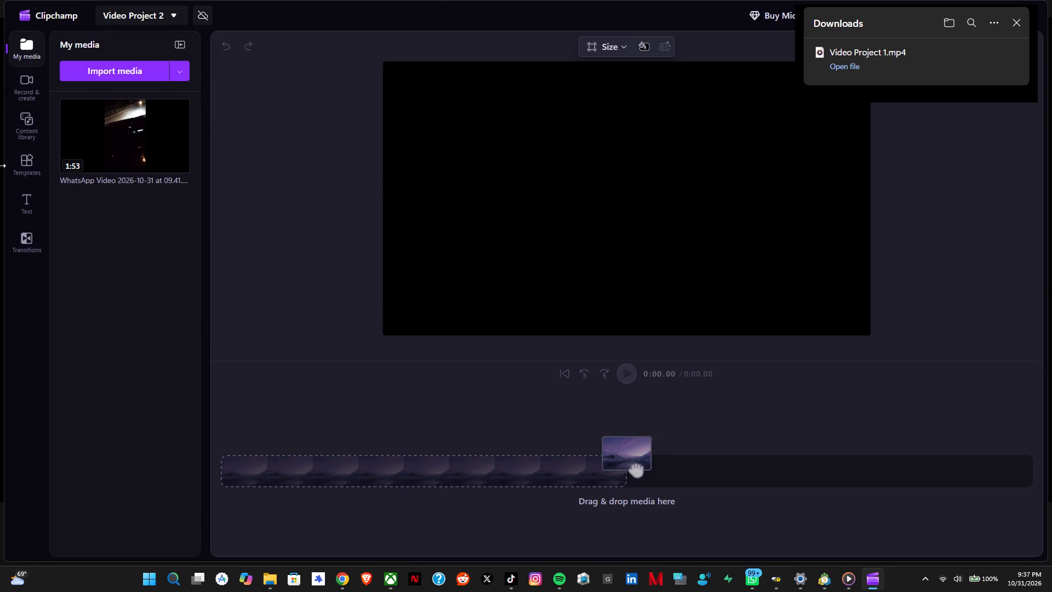
# Place the imported WhatsApp video at the start of the empty timeline.
pyautogui.moveTo(118, 144); pyautogui.dragTo(253, 213)
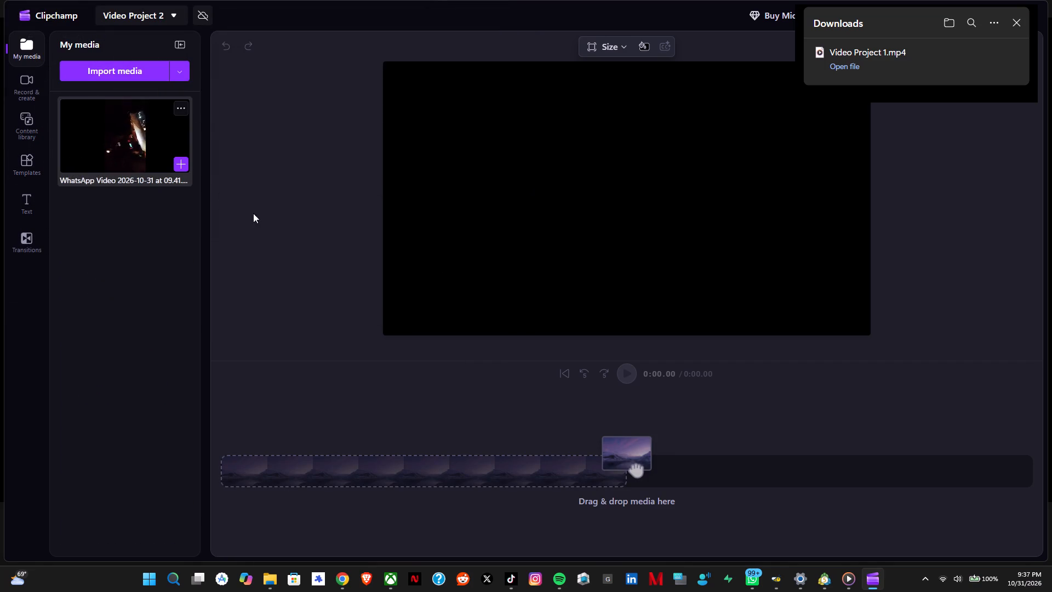
pyautogui.moveTo(253, 213); pyautogui.dragTo(414, 471)
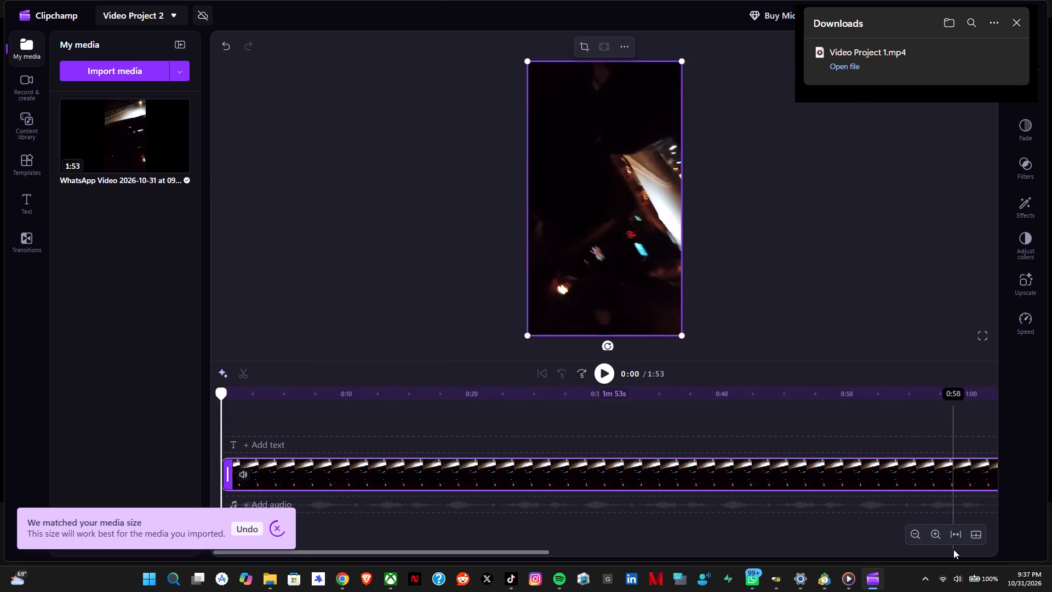
# Fit the timeline to the clip, trim the clip's end to a length of about 16 seconds, and play it back.
pyautogui.click(962, 542)
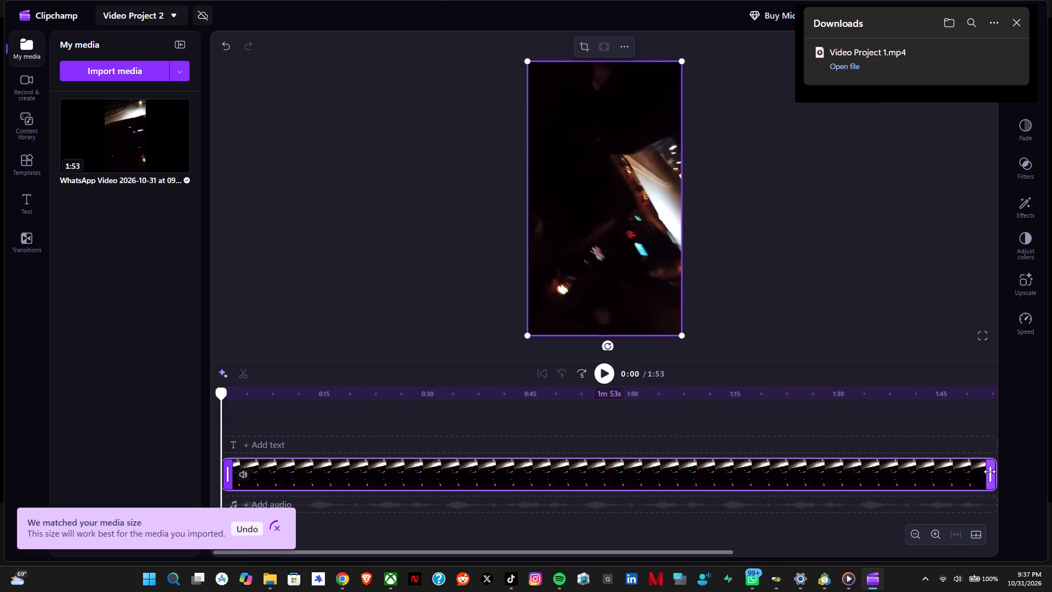
pyautogui.moveTo(988, 472); pyautogui.dragTo(316, 442)
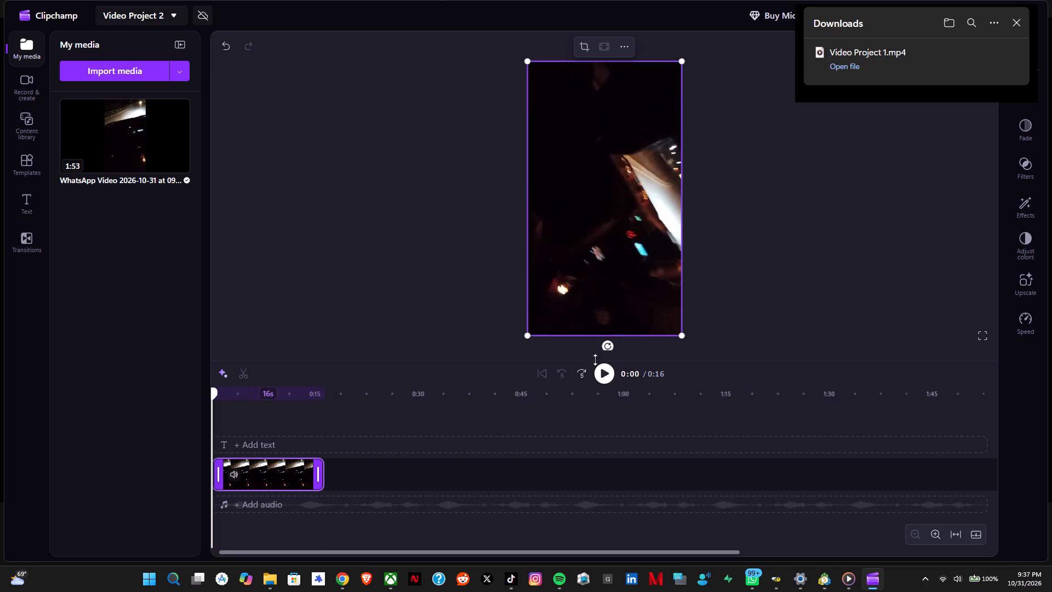
pyautogui.click(609, 375)
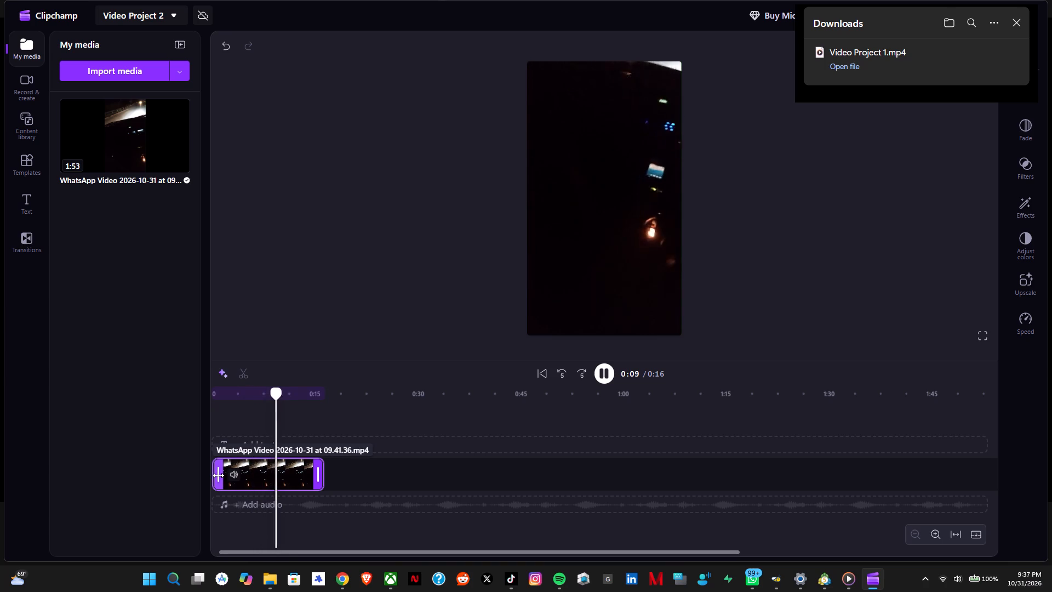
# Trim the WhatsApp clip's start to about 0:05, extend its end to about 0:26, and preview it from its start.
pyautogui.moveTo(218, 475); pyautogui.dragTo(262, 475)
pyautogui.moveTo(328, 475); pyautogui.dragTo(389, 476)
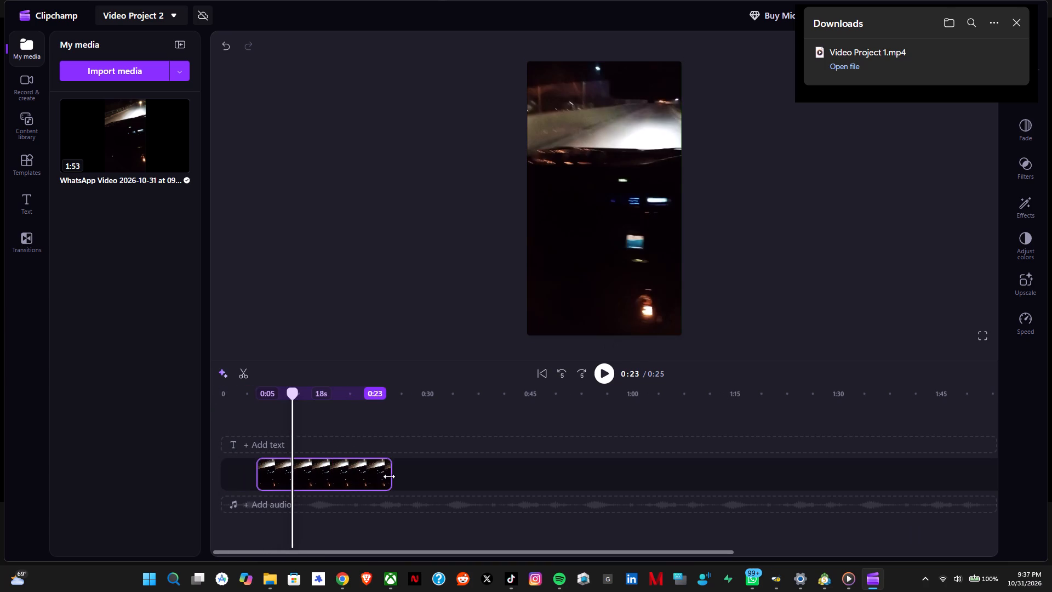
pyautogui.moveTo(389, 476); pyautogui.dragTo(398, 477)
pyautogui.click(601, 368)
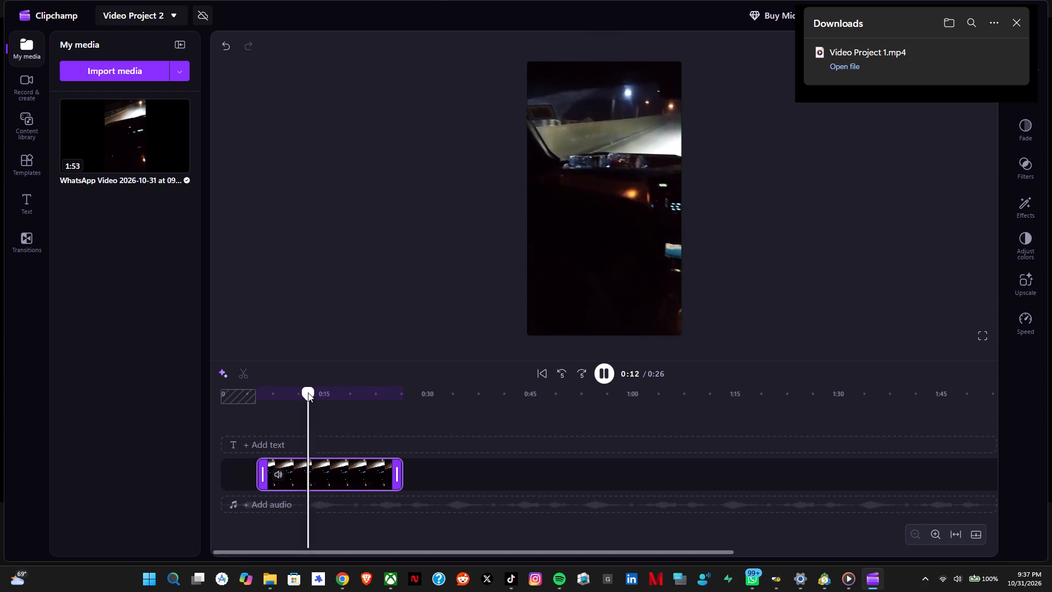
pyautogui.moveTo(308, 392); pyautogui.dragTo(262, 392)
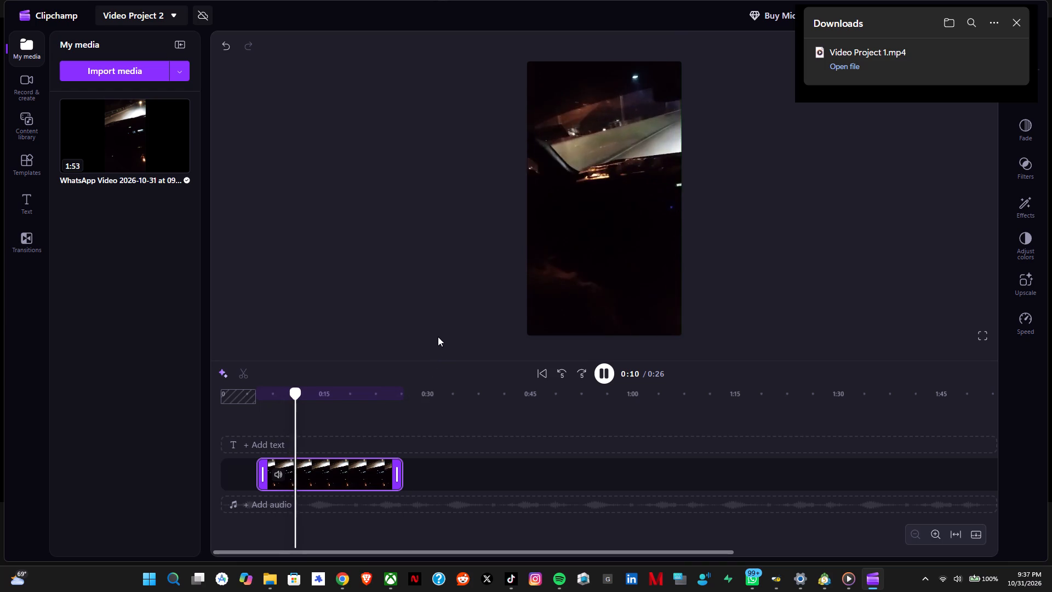
# Trim the WhatsApp clip's start to about 0:11 and extend its end to about 0:32, leaving about 20 s.
pyautogui.moveTo(262, 471); pyautogui.dragTo(279, 471)
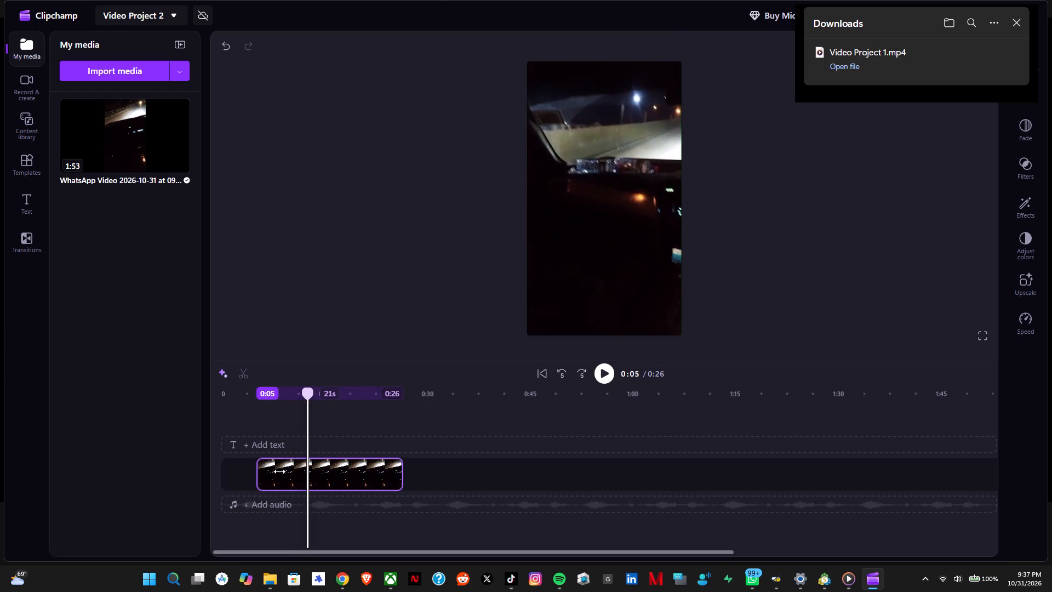
pyautogui.moveTo(279, 471); pyautogui.dragTo(308, 473)
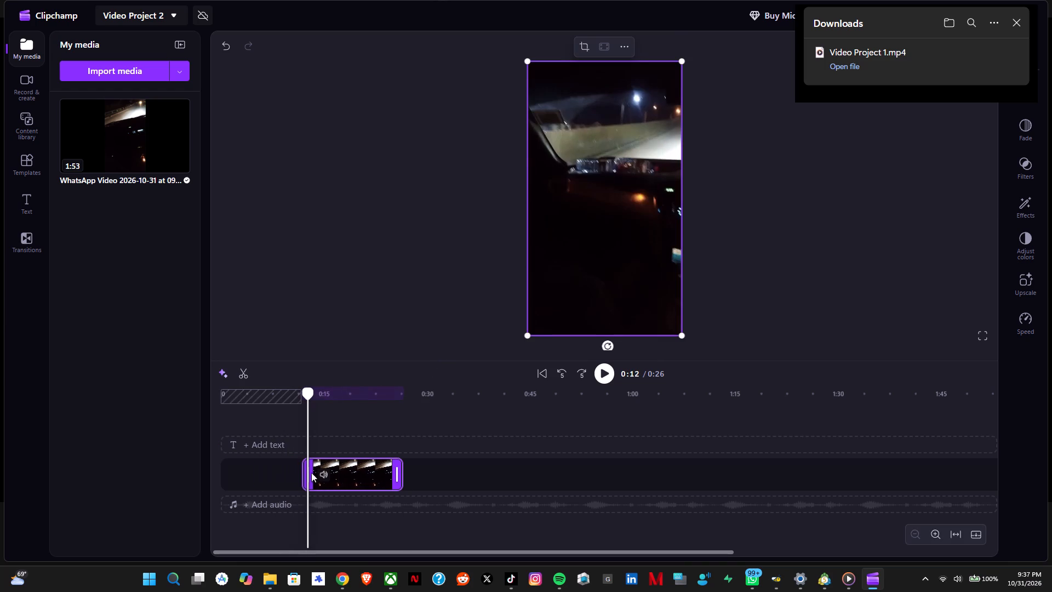
pyautogui.moveTo(401, 466); pyautogui.dragTo(411, 467)
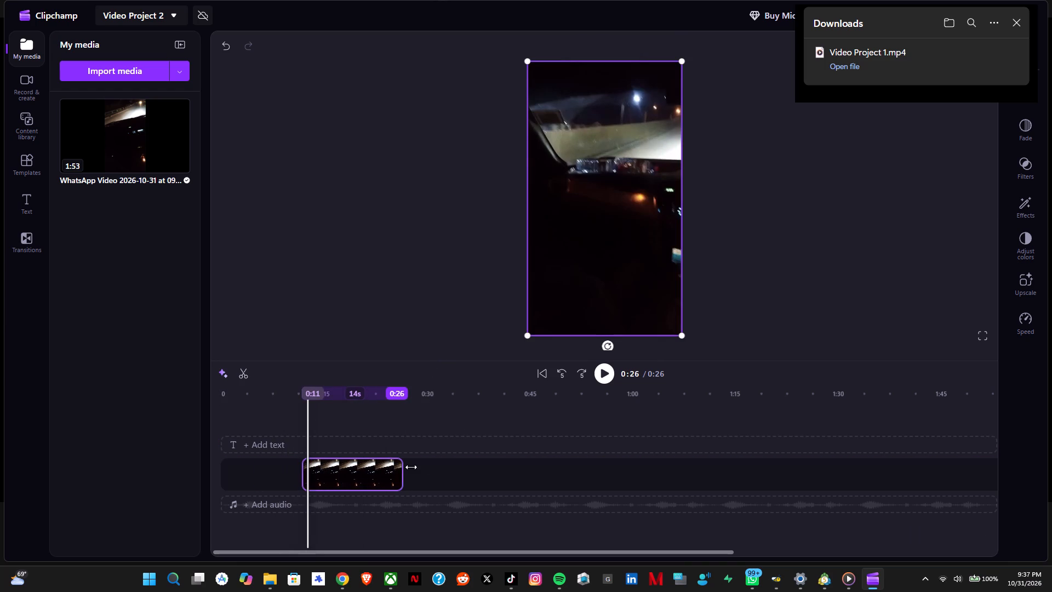
pyautogui.moveTo(411, 467); pyautogui.dragTo(439, 467)
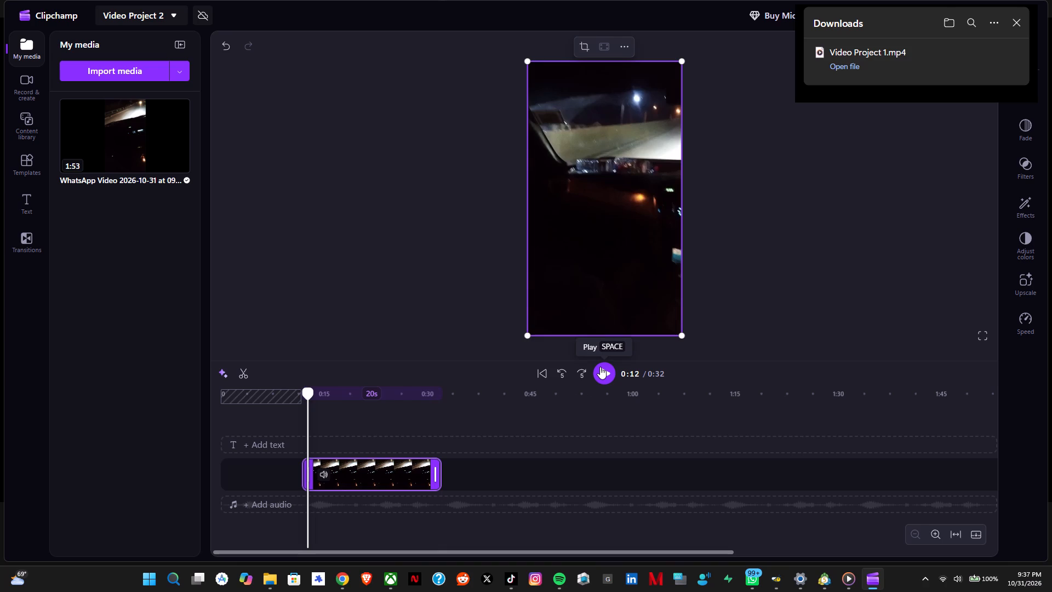
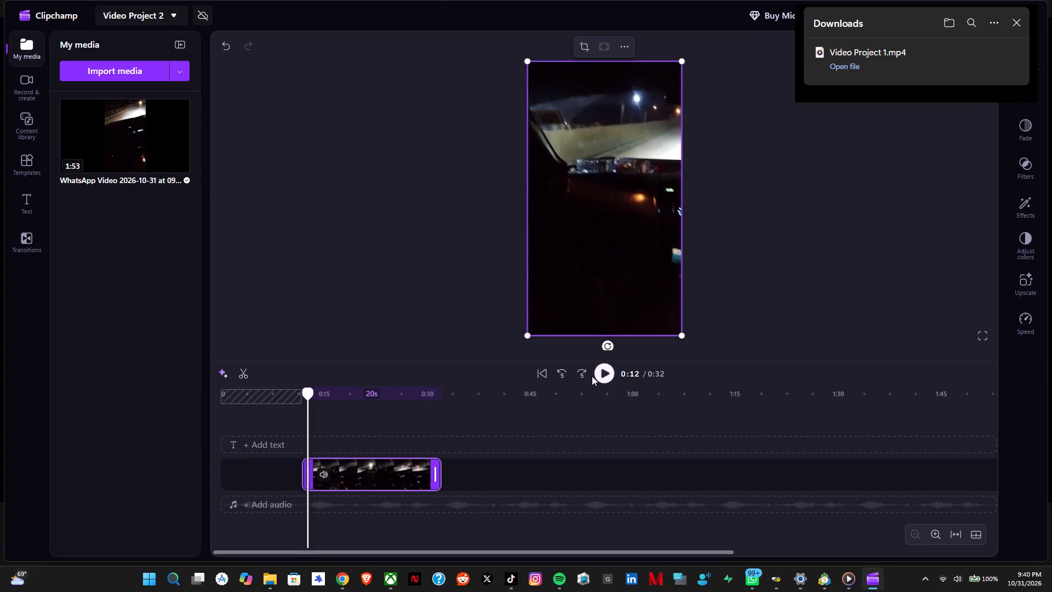
# Preview the WhatsApp clip, trim its start to about 0:22, extend its end to about 0:36, and play the result.
pyautogui.click(611, 377)
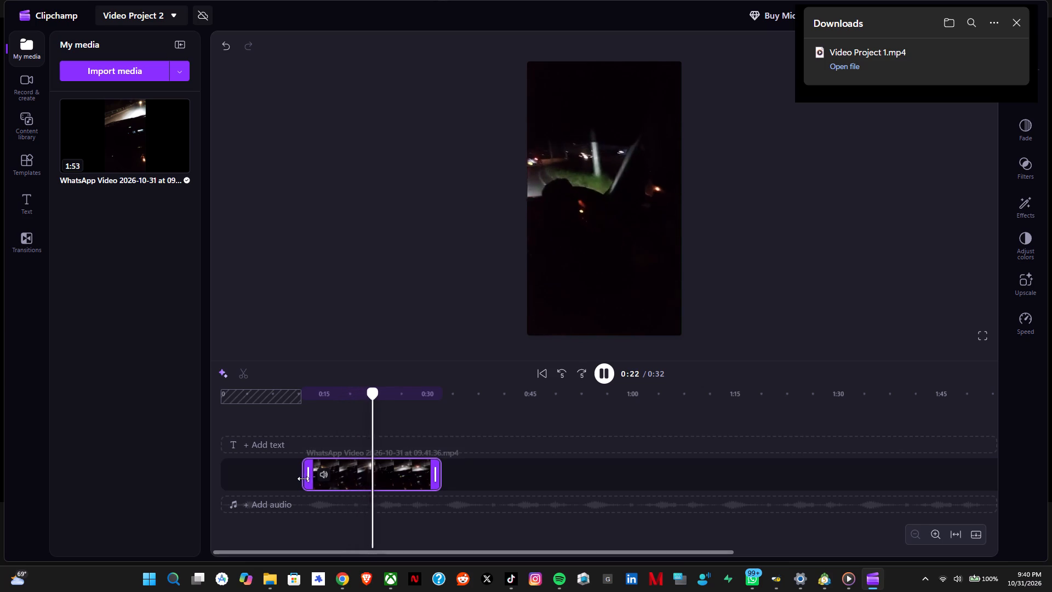
pyautogui.moveTo(307, 476); pyautogui.dragTo(373, 479)
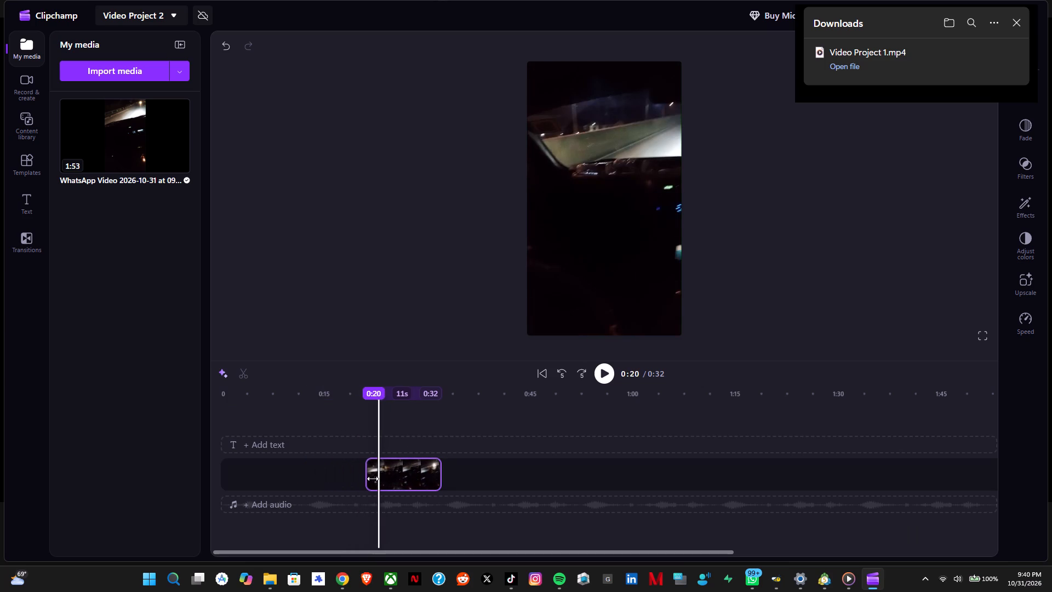
pyautogui.moveTo(373, 479); pyautogui.dragTo(381, 480)
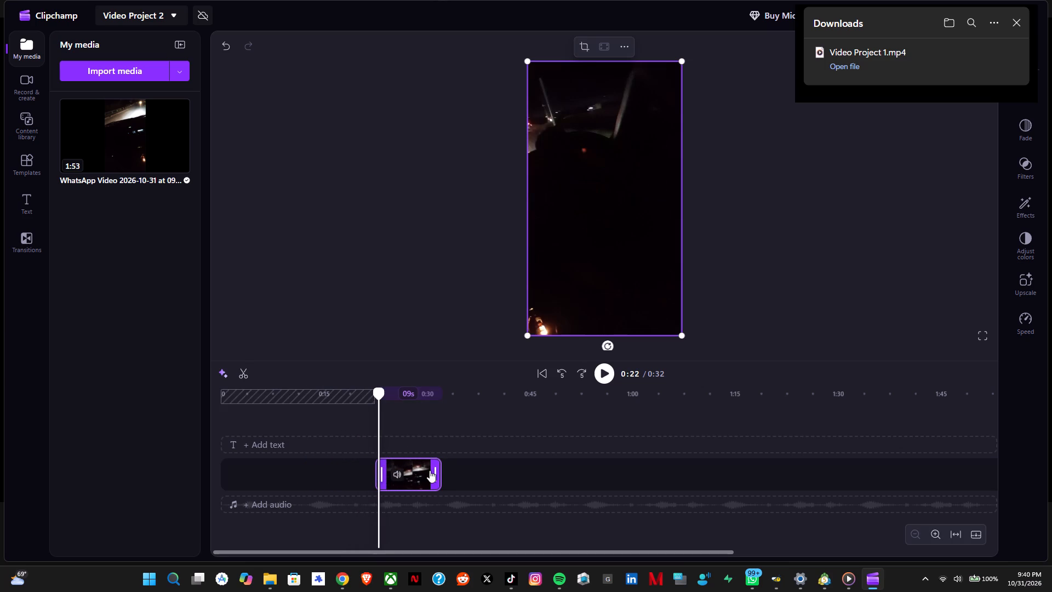
pyautogui.click(440, 470)
pyautogui.moveTo(438, 473); pyautogui.dragTo(449, 474)
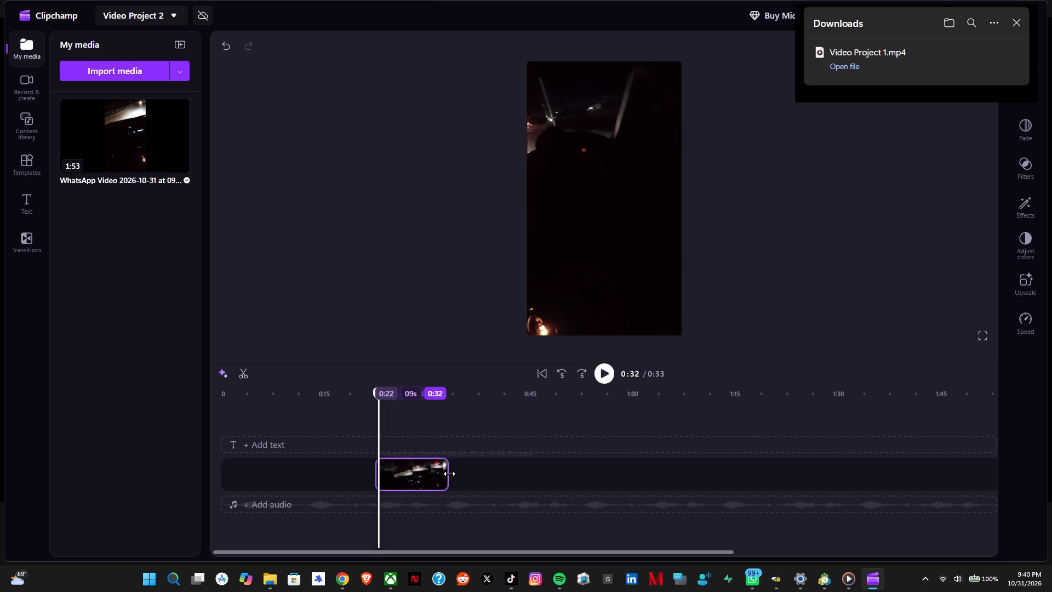
pyautogui.moveTo(449, 474); pyautogui.dragTo(464, 474)
pyautogui.click(597, 373)
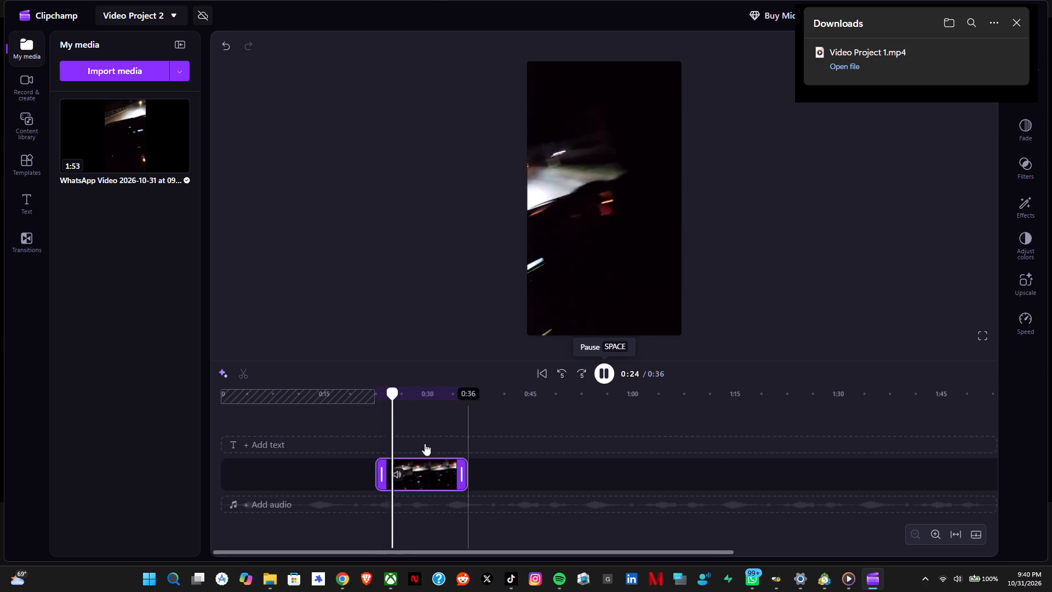
# Extend the WhatsApp clip's start back to about 0:19 and preview it from its new start.
pyautogui.moveTo(380, 468); pyautogui.dragTo(363, 470)
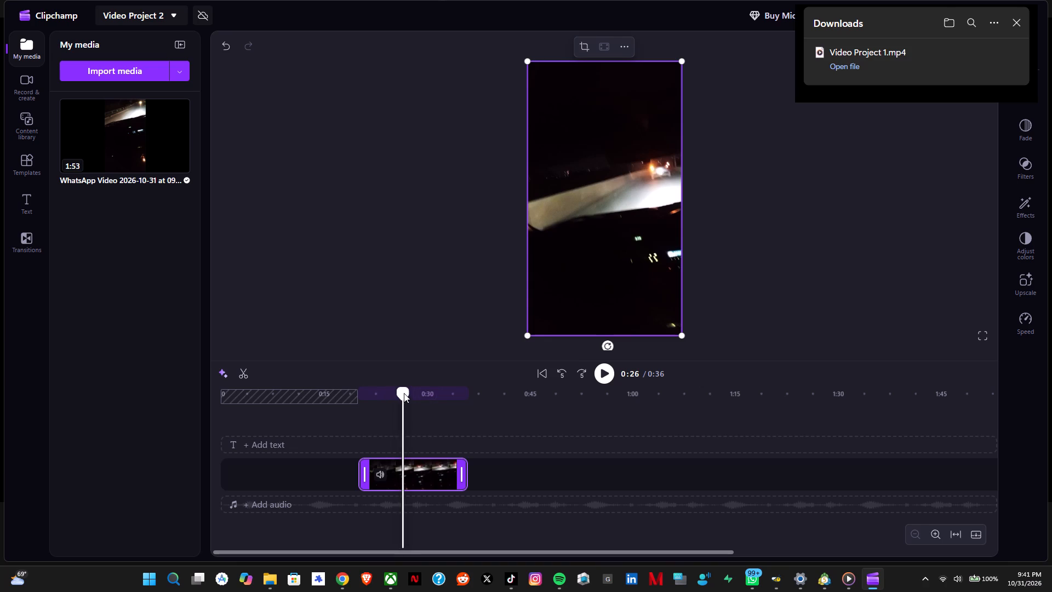
pyautogui.moveTo(403, 391); pyautogui.dragTo(359, 393)
pyautogui.click(599, 372)
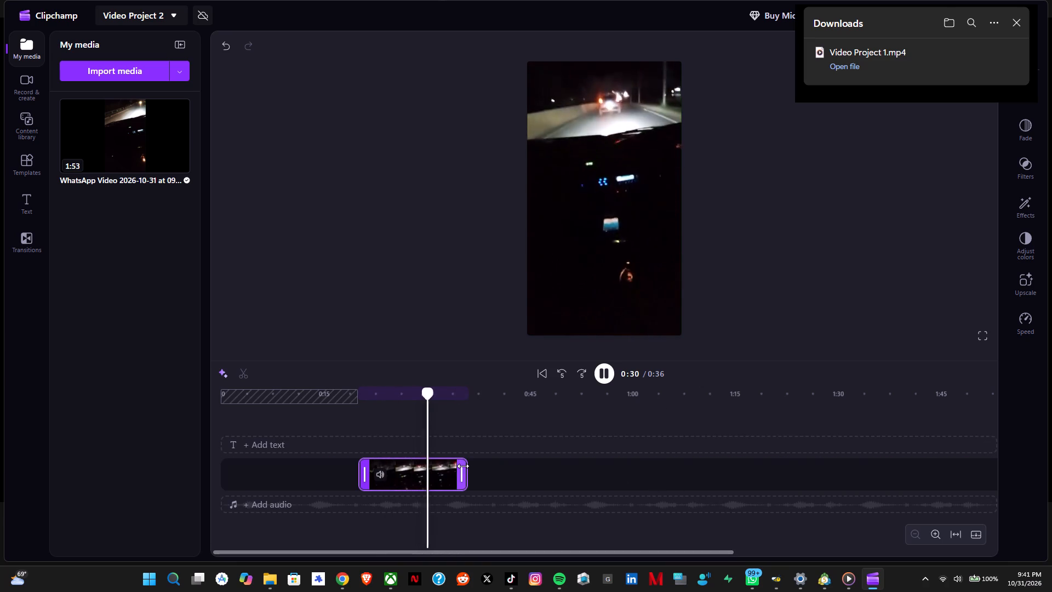
# Extend the WhatsApp clip's end to about 0:38, play on to that point, and extend the end further to about 0:43.
pyautogui.moveTo(463, 466); pyautogui.dragTo(477, 467)
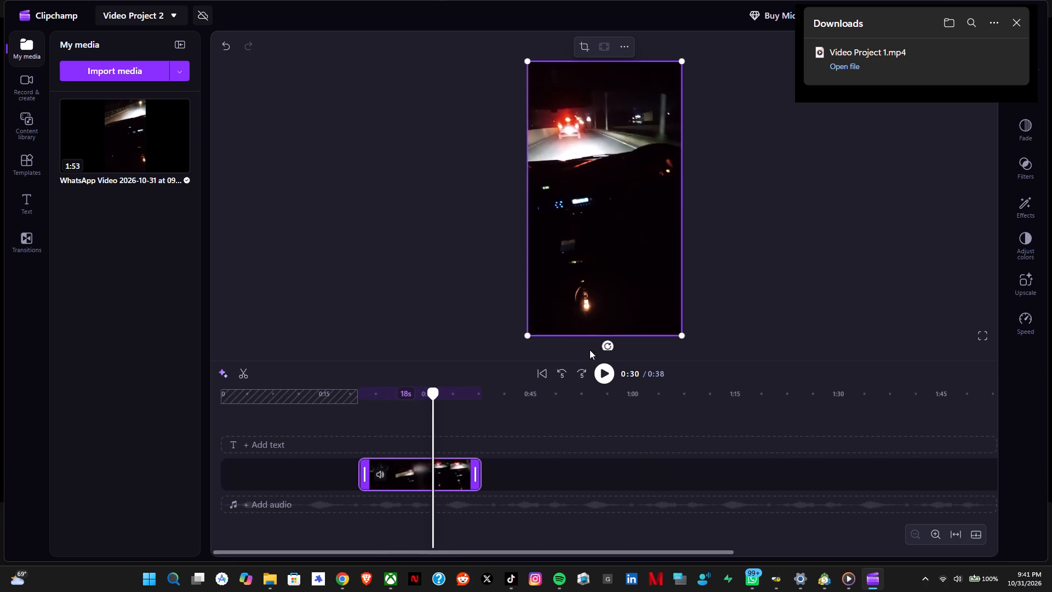
pyautogui.click(604, 372)
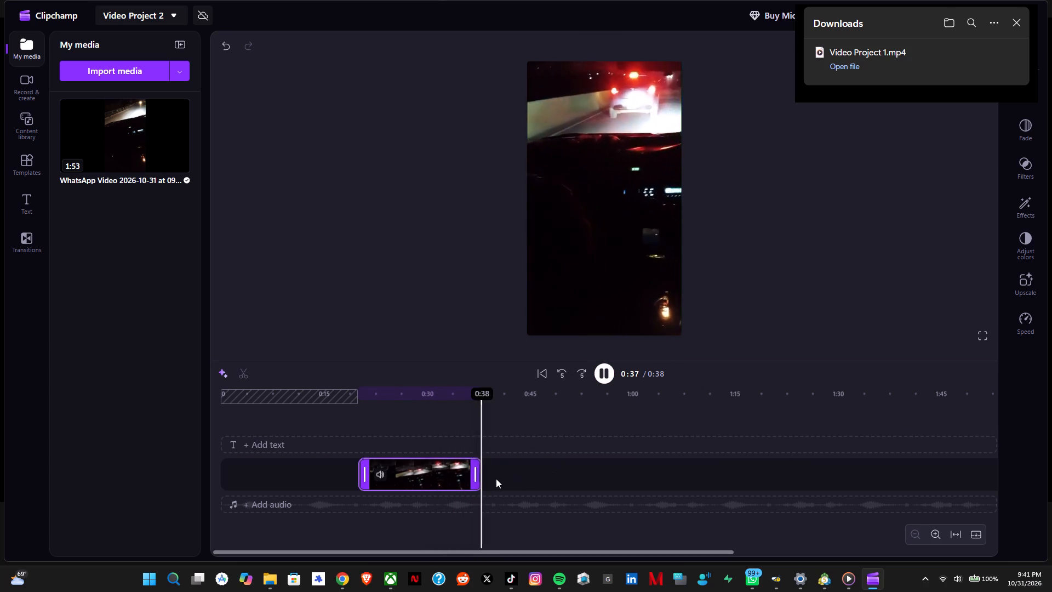
pyautogui.moveTo(474, 475); pyautogui.dragTo(496, 475)
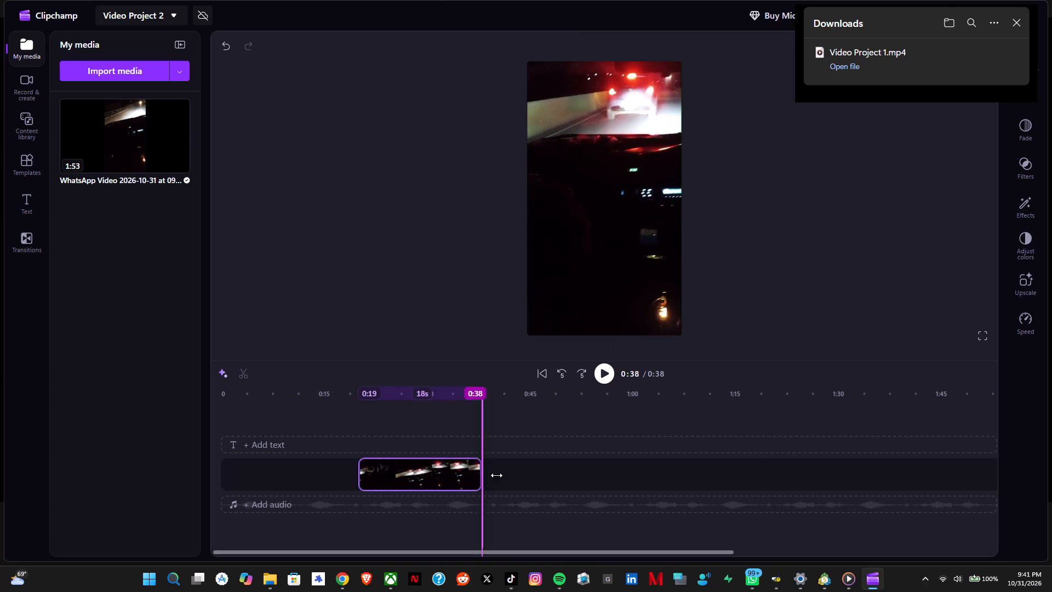
pyautogui.moveTo(496, 475); pyautogui.dragTo(512, 475)
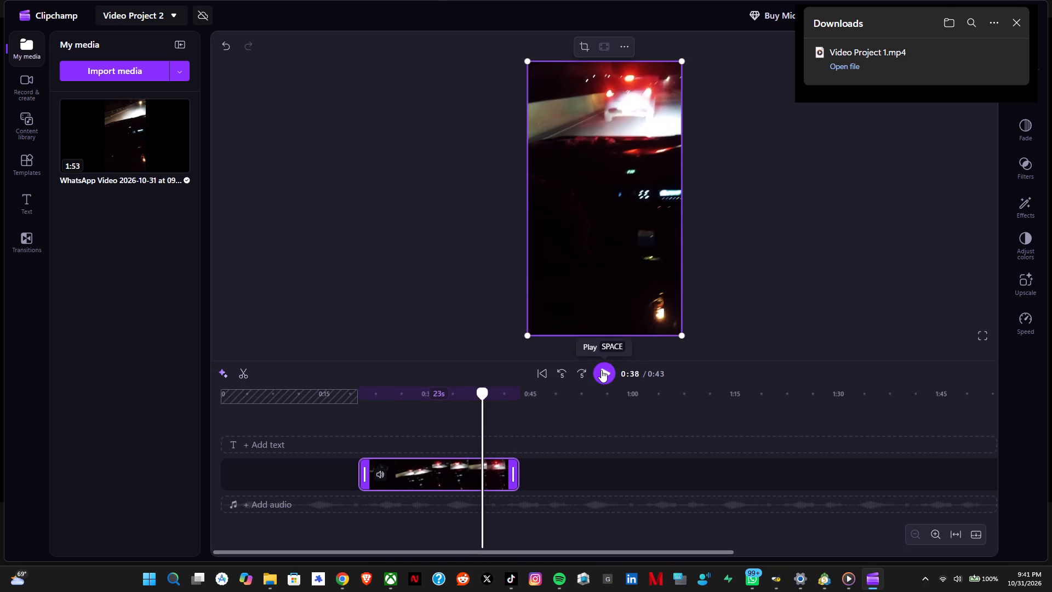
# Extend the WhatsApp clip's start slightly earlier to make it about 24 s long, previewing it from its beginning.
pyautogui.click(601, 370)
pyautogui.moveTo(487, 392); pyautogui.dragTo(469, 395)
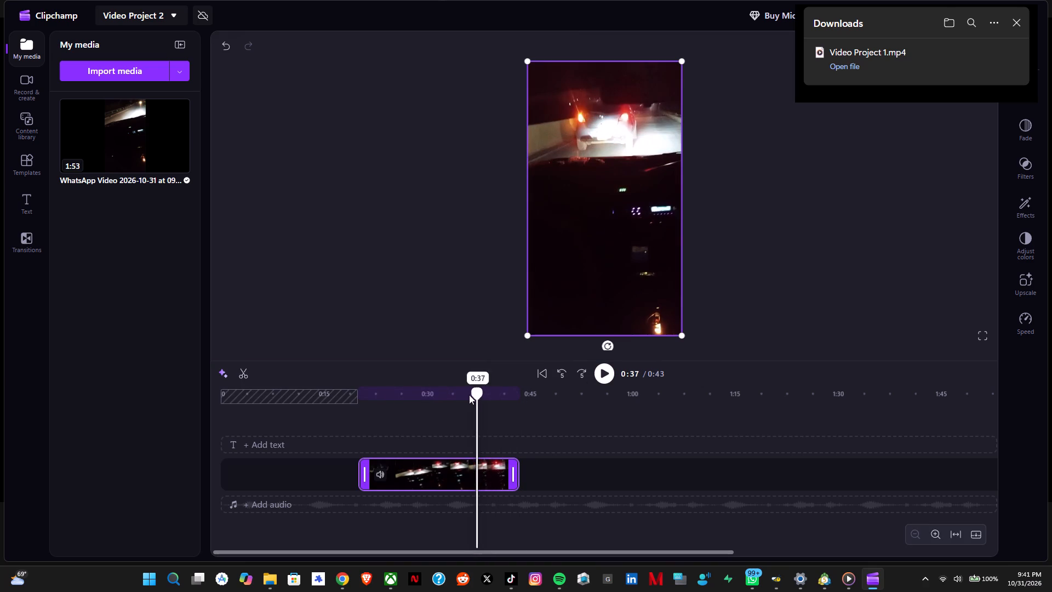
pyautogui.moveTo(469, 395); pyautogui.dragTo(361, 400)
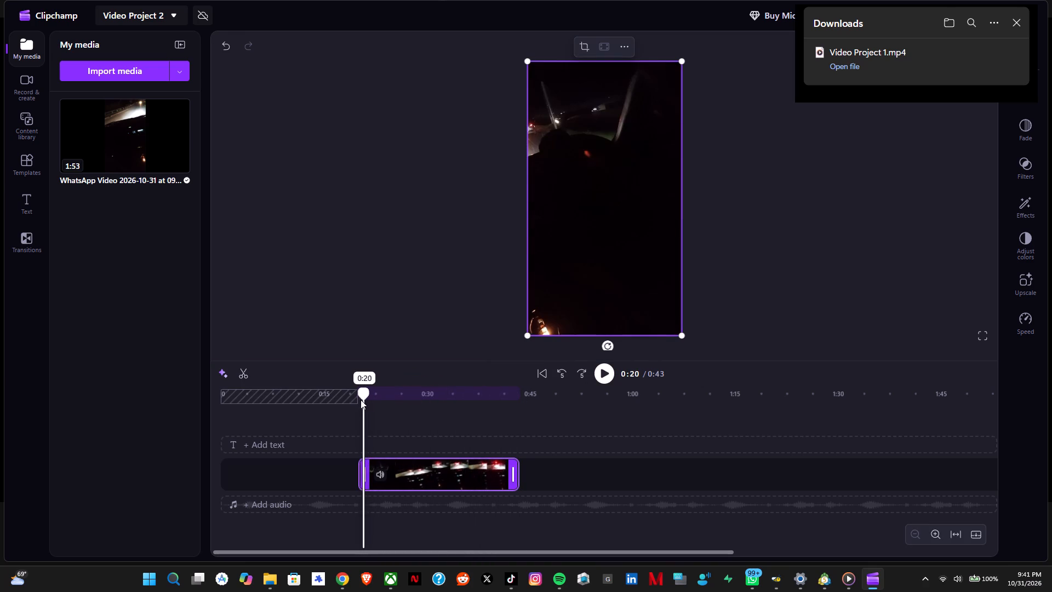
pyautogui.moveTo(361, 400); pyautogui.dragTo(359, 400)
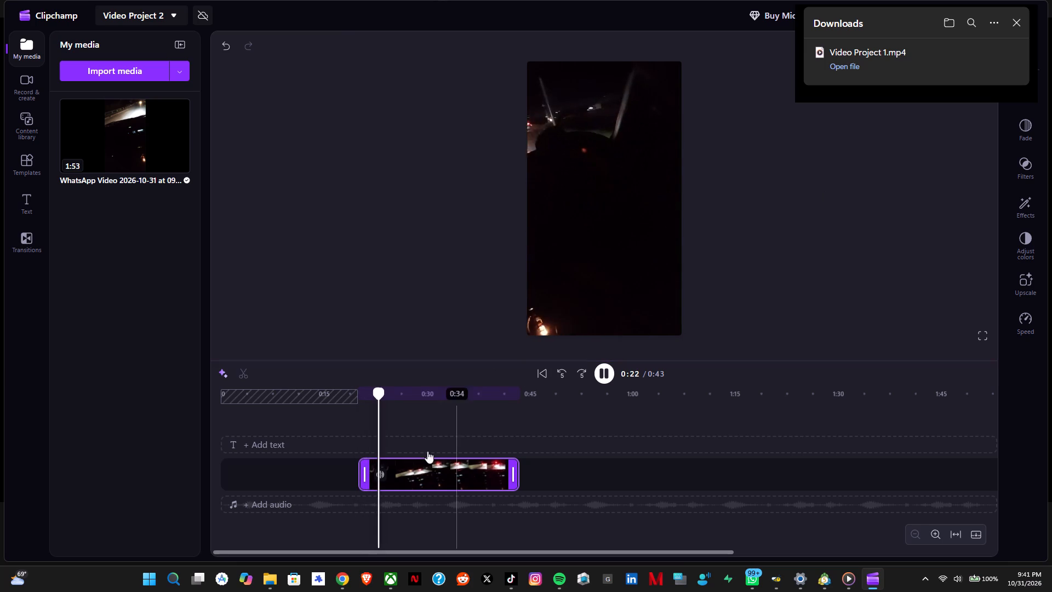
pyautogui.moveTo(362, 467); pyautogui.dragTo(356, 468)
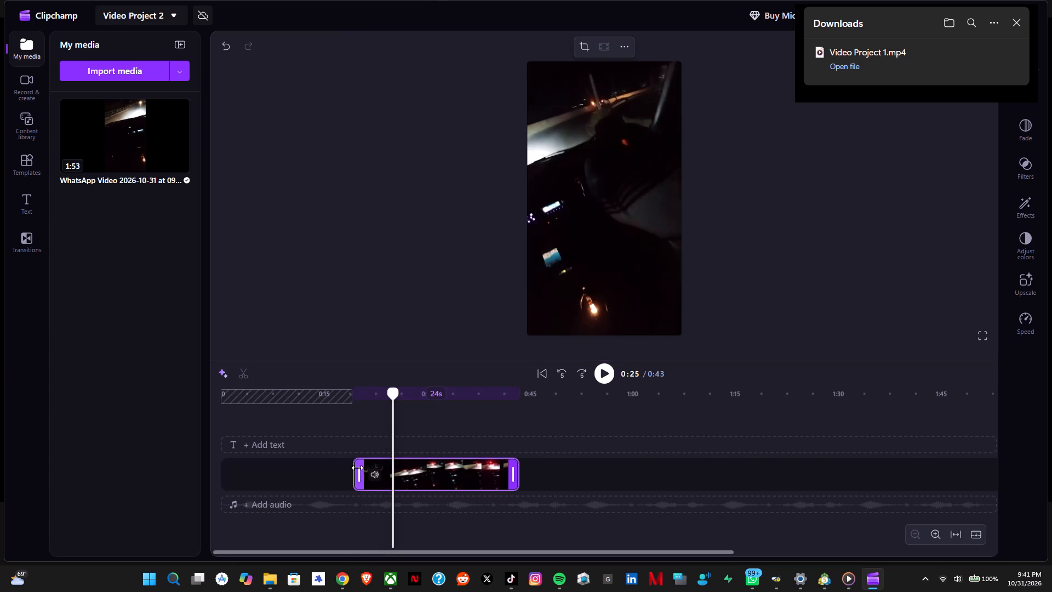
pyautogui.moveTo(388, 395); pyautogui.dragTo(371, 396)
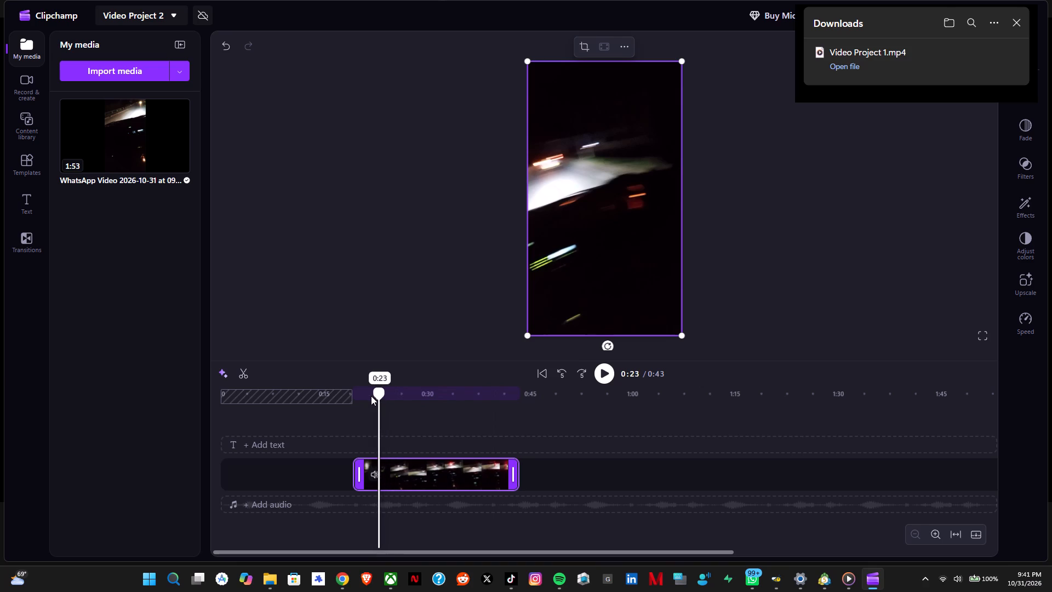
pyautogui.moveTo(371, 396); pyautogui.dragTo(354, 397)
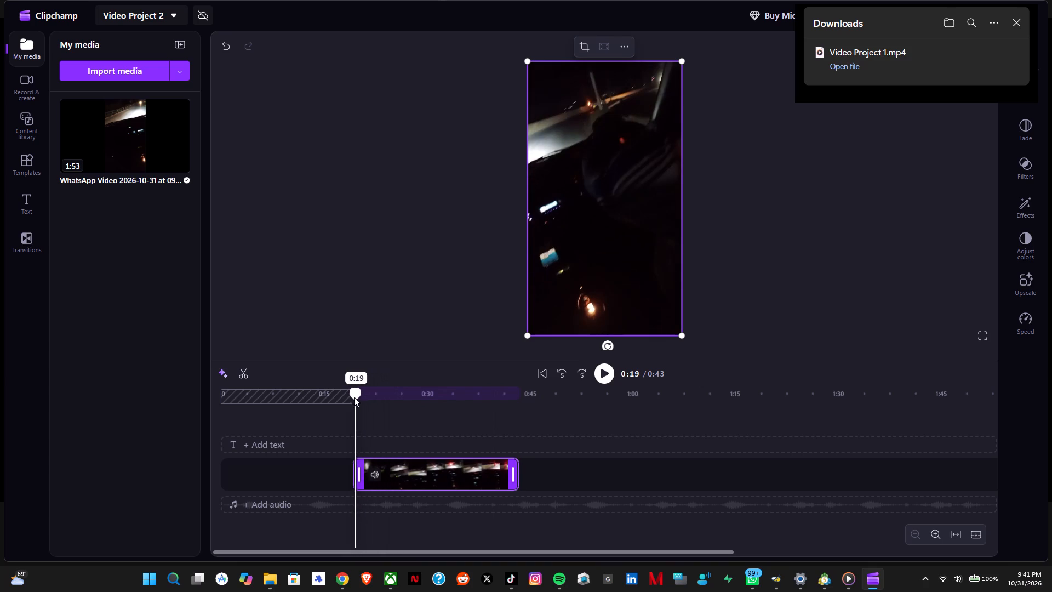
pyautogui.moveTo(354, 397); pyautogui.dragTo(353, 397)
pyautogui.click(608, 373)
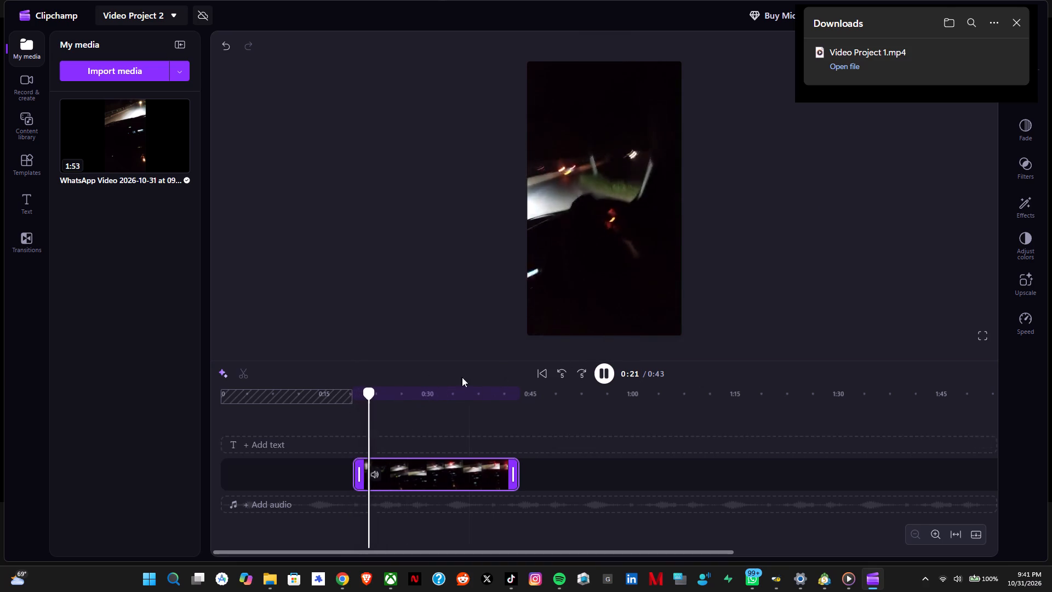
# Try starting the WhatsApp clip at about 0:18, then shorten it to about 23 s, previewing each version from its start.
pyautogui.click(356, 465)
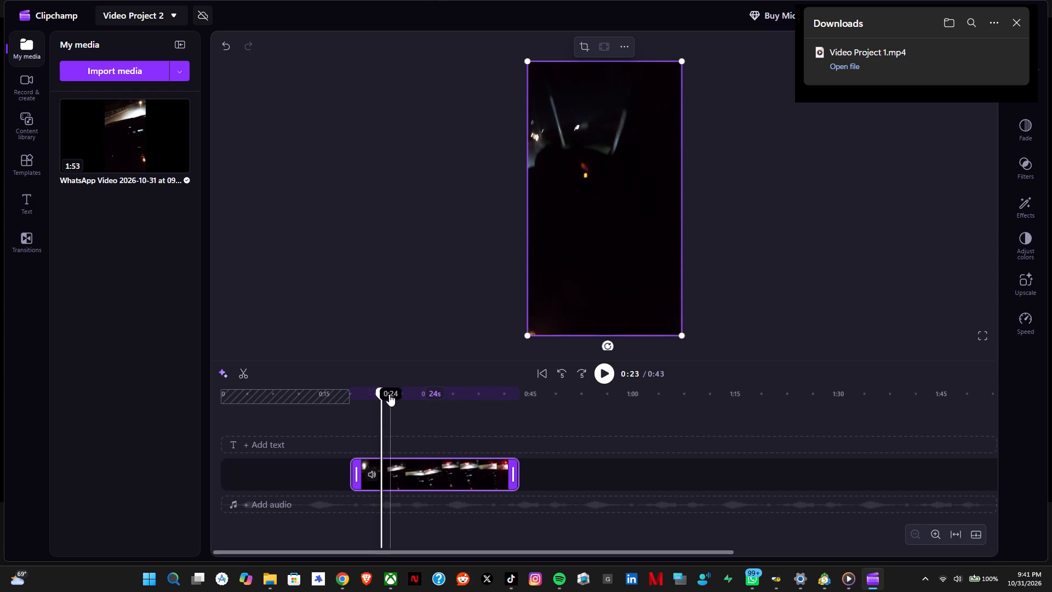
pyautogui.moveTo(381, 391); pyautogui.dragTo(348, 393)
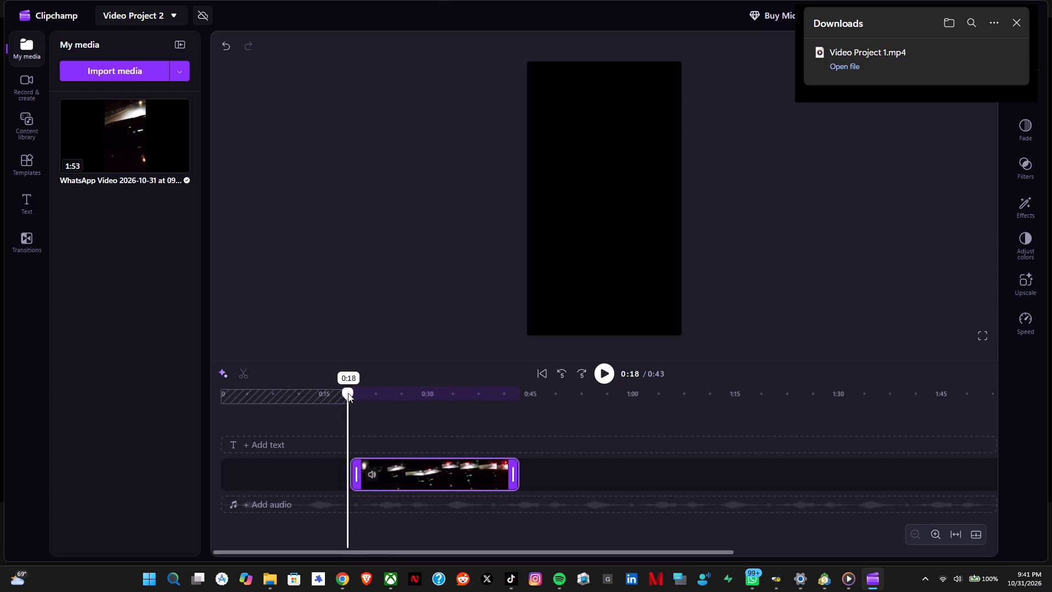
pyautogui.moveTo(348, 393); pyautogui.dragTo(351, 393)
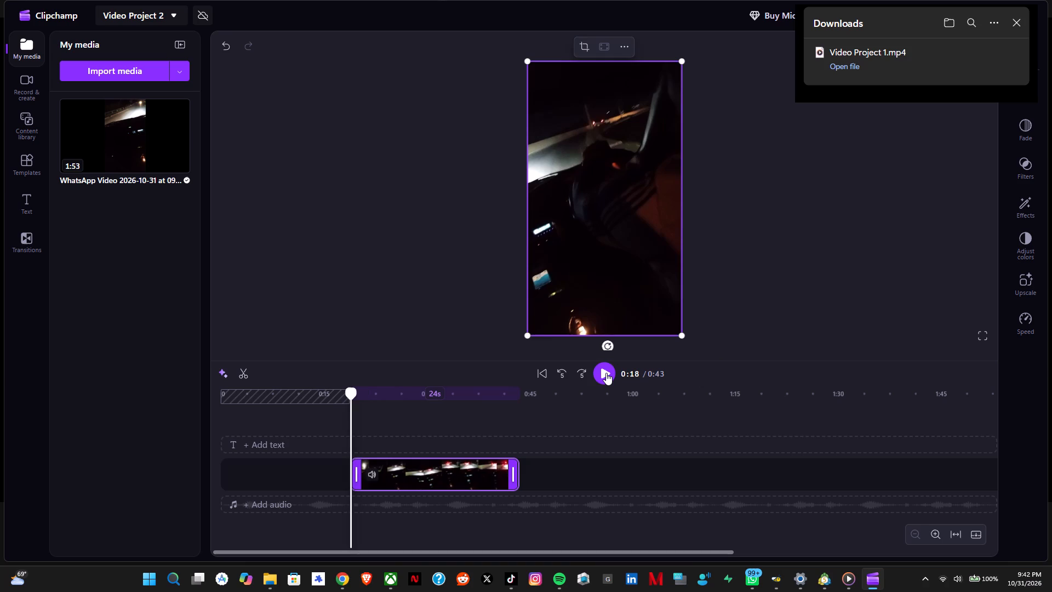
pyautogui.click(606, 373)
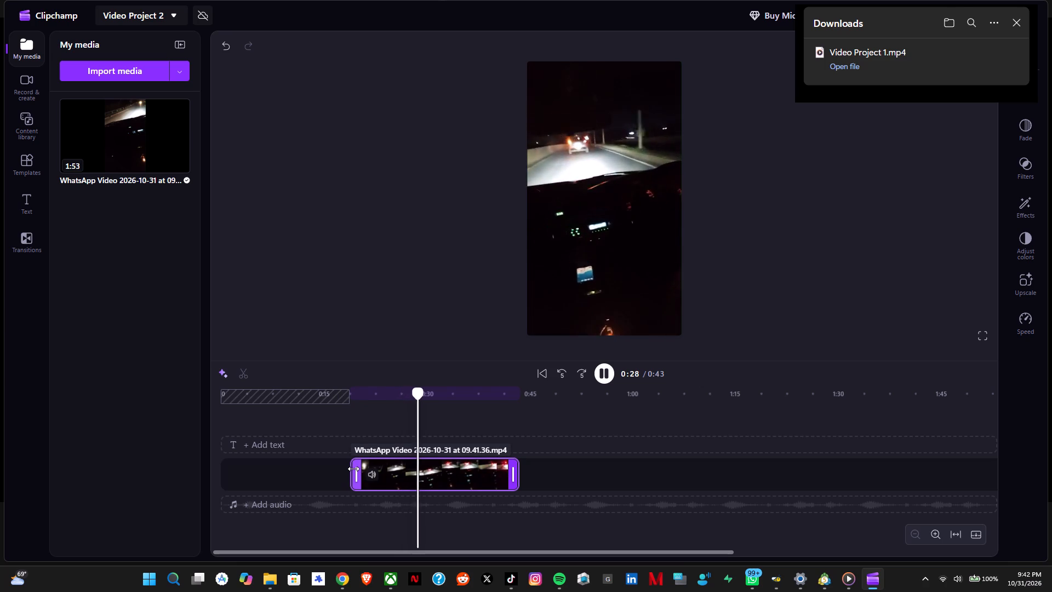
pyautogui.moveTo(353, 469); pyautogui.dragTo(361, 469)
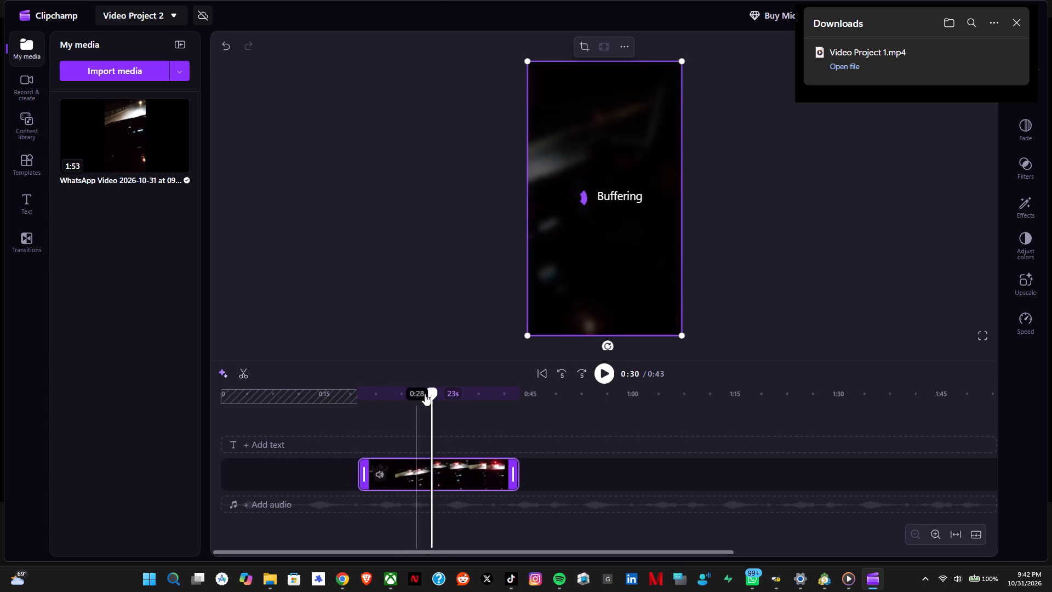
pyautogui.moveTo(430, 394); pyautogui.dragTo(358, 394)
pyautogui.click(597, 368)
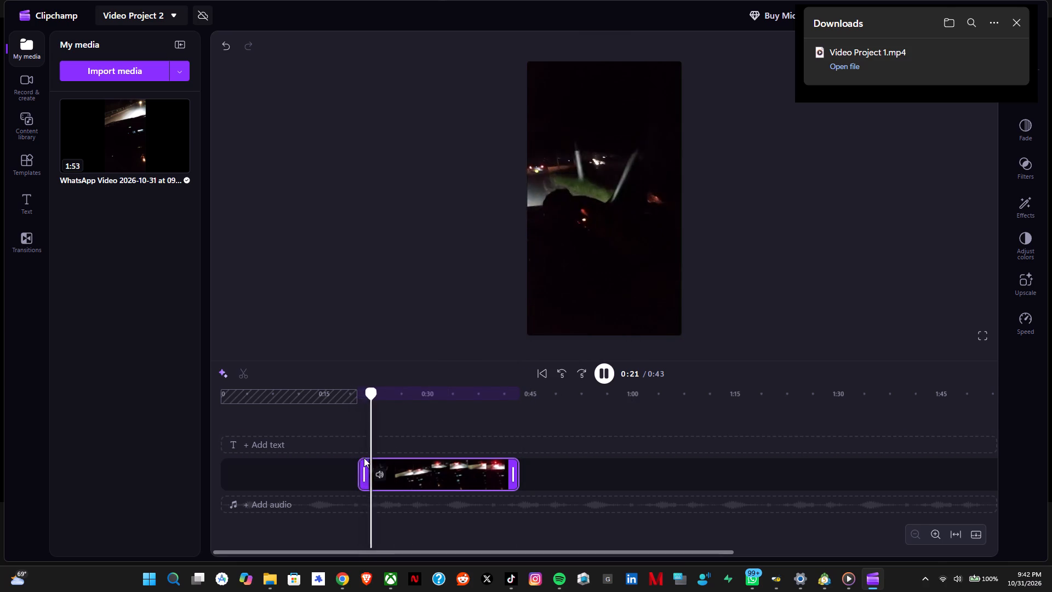
# Extend the WhatsApp clip's start back to about 0:17, making it about 25 s long, and preview it from there.
pyautogui.moveTo(363, 464); pyautogui.dragTo(349, 464)
pyautogui.moveTo(378, 392); pyautogui.dragTo(350, 394)
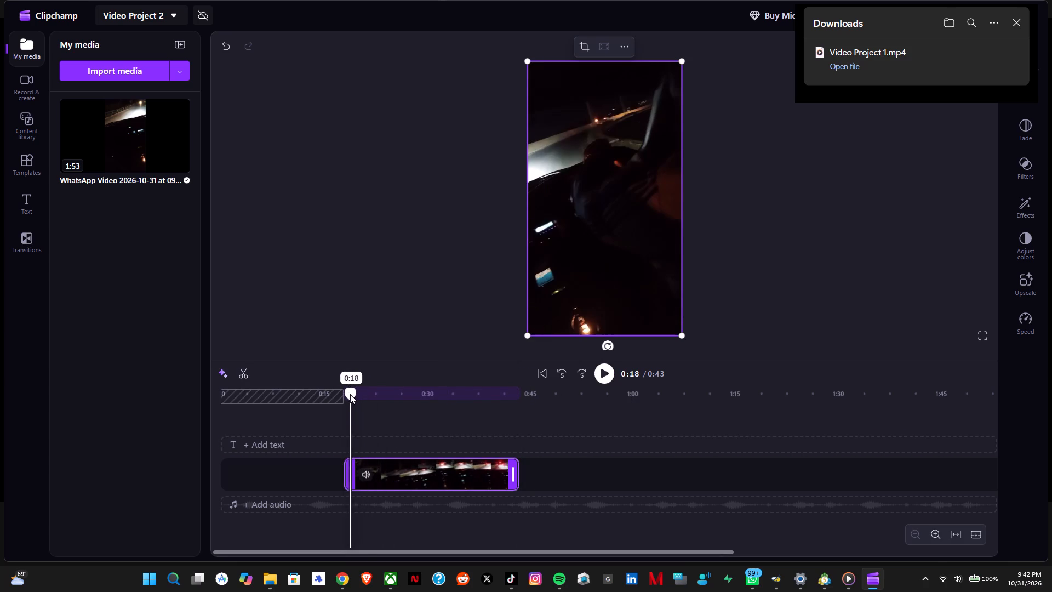
pyautogui.moveTo(350, 394); pyautogui.dragTo(346, 395)
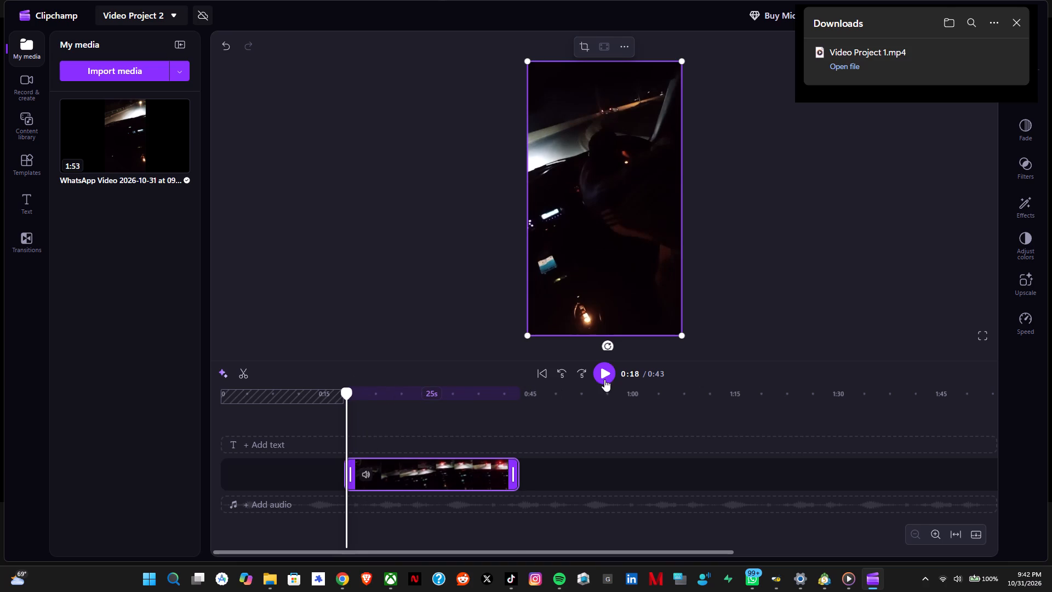
pyautogui.click(604, 375)
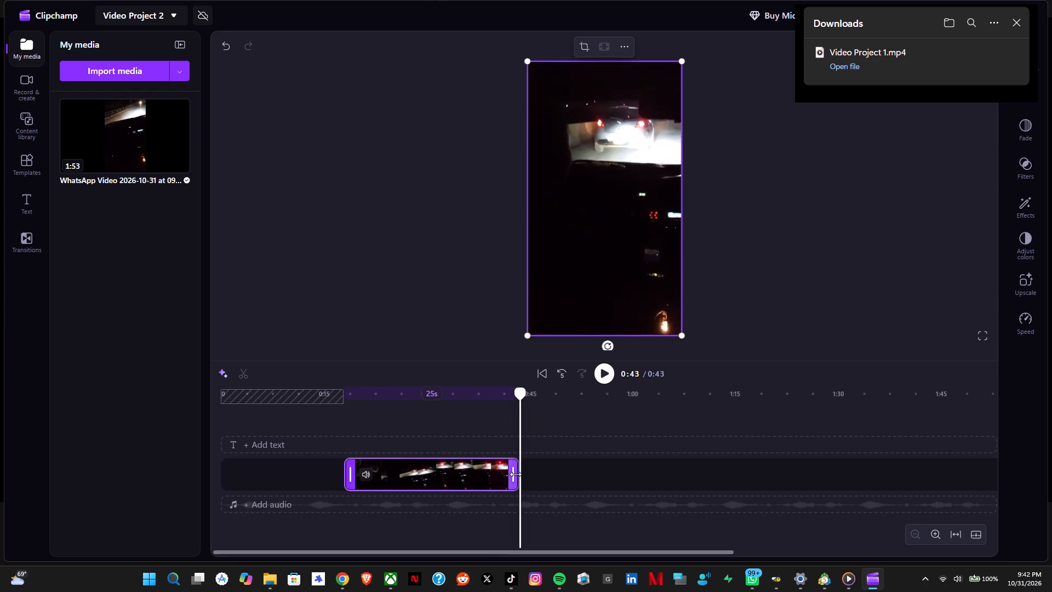
# Extend the WhatsApp clip's end to about 0:46, making it about 28 s long, and preview the added ending.
pyautogui.moveTo(516, 474); pyautogui.dragTo(526, 474)
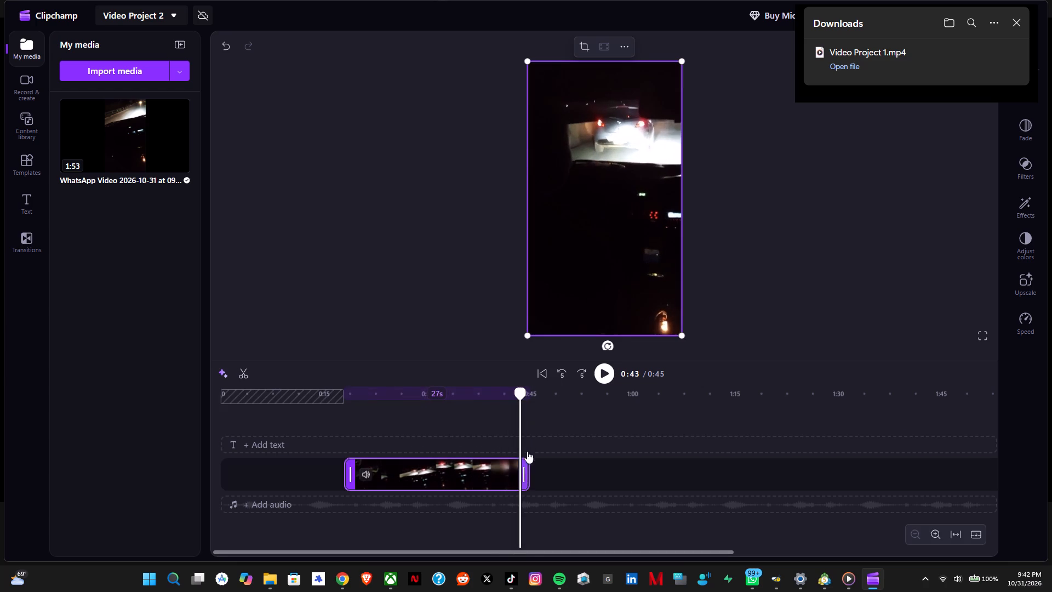
pyautogui.click(601, 373)
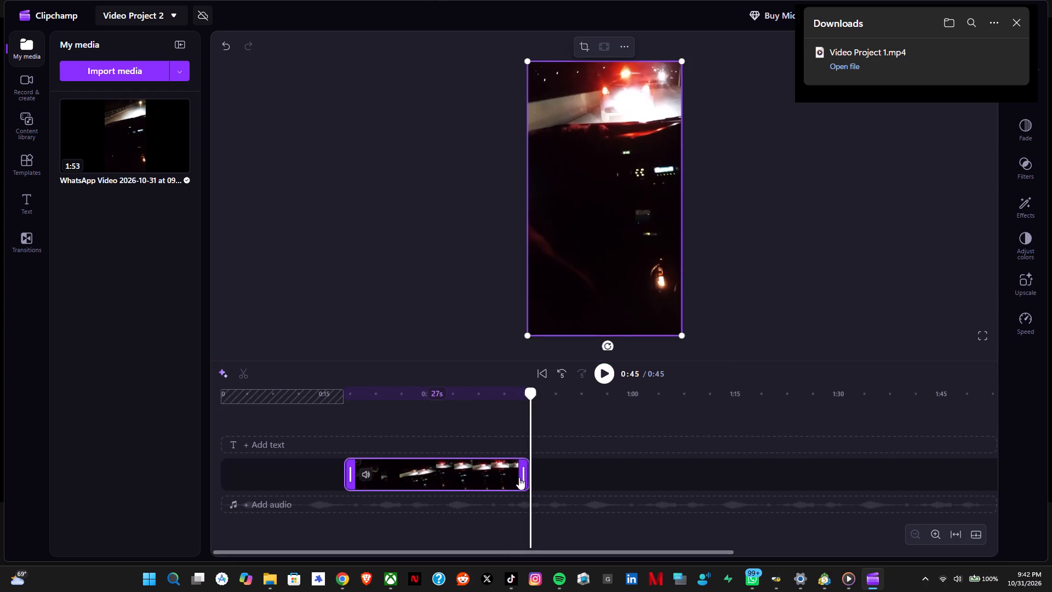
pyautogui.moveTo(522, 475); pyautogui.dragTo(530, 475)
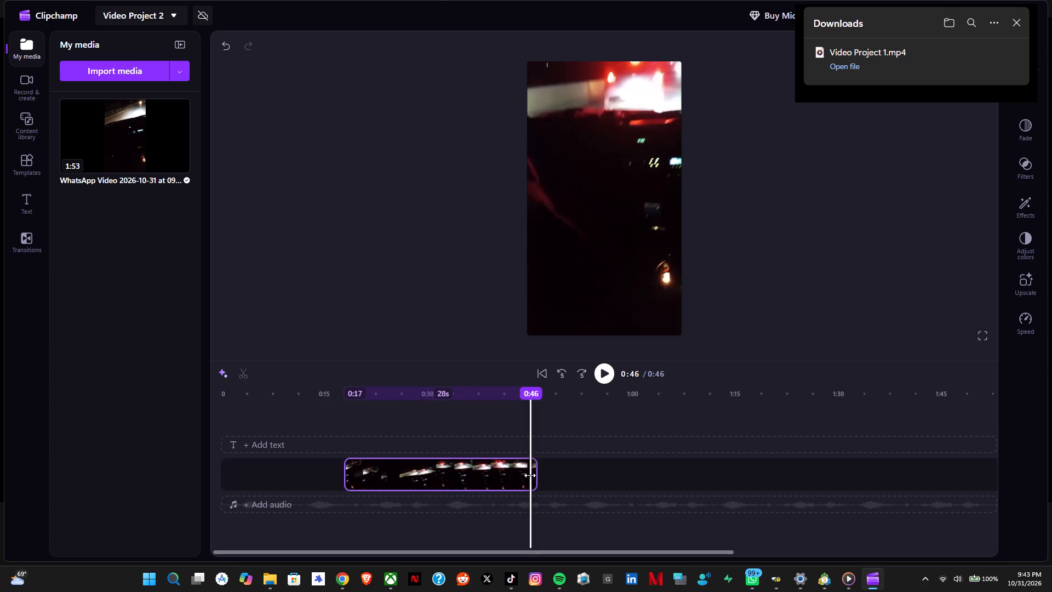
pyautogui.moveTo(530, 475); pyautogui.dragTo(530, 475)
pyautogui.click(603, 374)
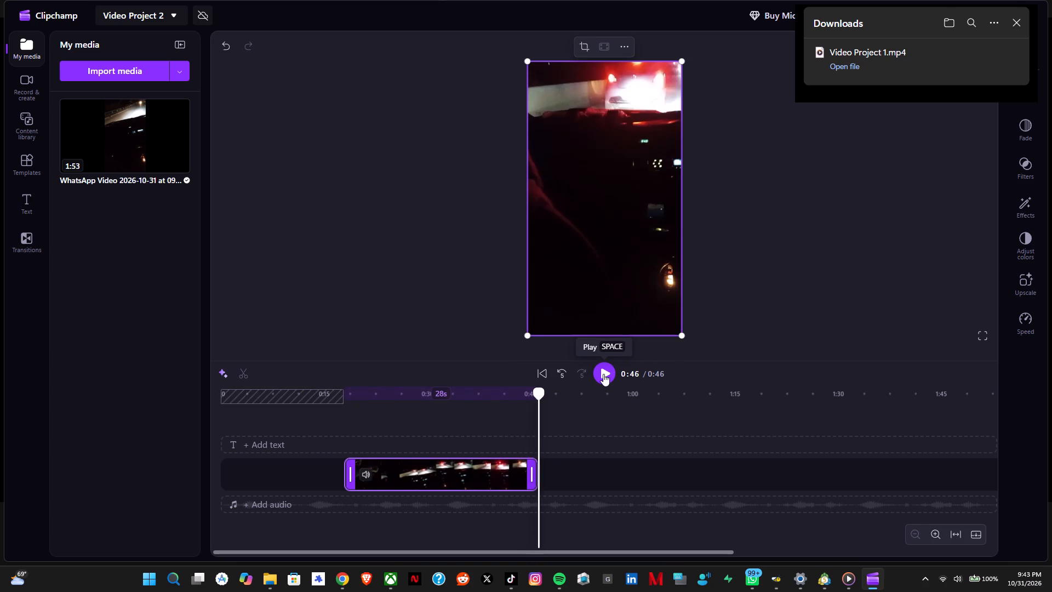
# Move the trimmed WhatsApp clip to the beginning of the timeline, closing the empty gap before it.
pyautogui.click(603, 374)
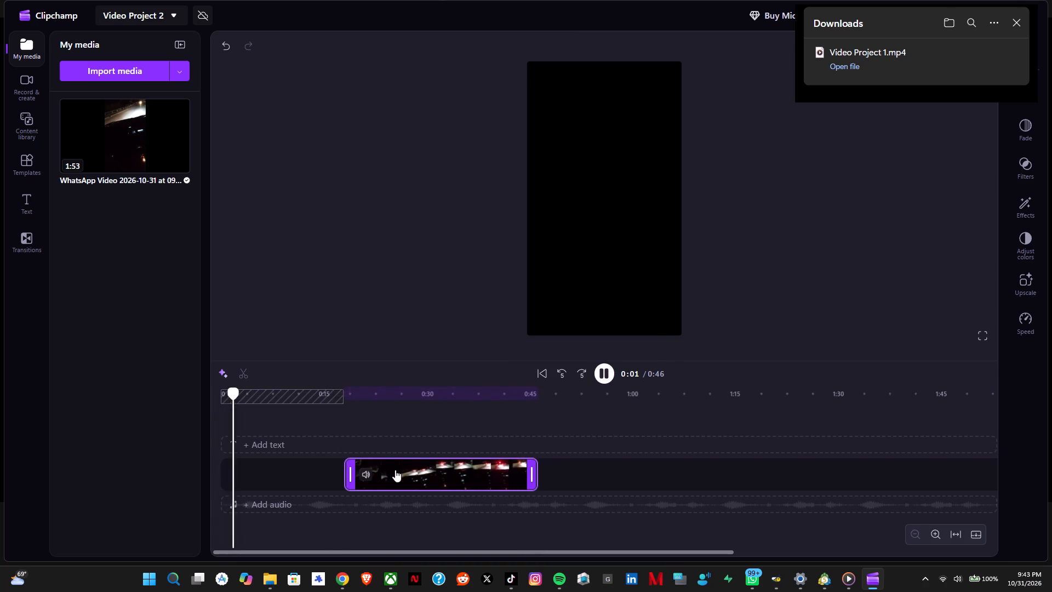
pyautogui.moveTo(398, 470); pyautogui.dragTo(266, 476)
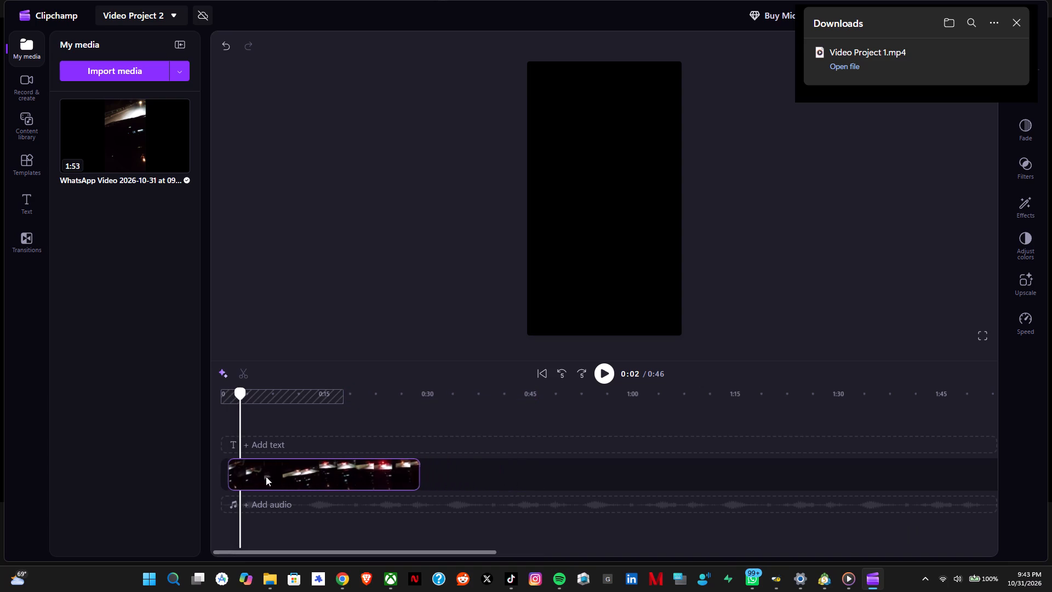
# Shift the trimmed WhatsApp clip slightly earlier so that it starts exactly at 0:00 on the timeline.
pyautogui.moveTo(266, 476); pyautogui.dragTo(248, 477)
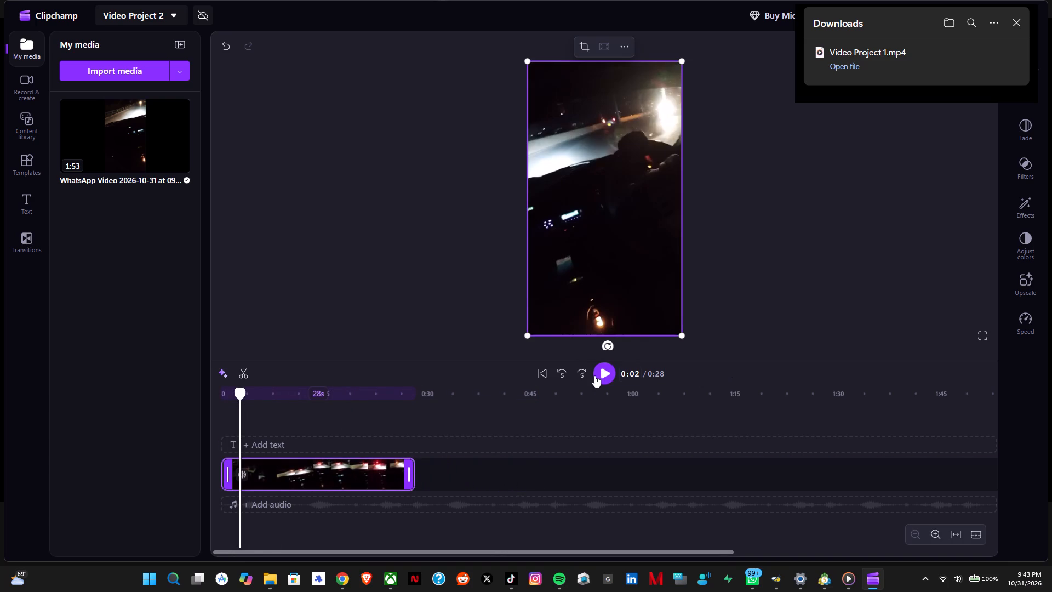
# Preview the whole trimmed WhatsApp clip from the start of the timeline to its end.
pyautogui.click(603, 372)
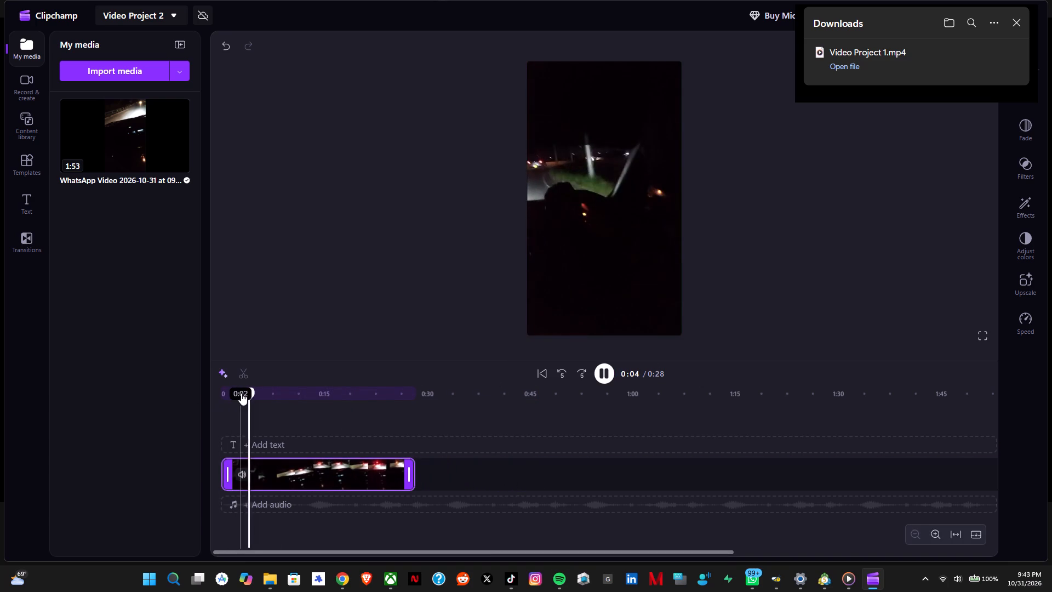
pyautogui.moveTo(254, 394); pyautogui.dragTo(178, 399)
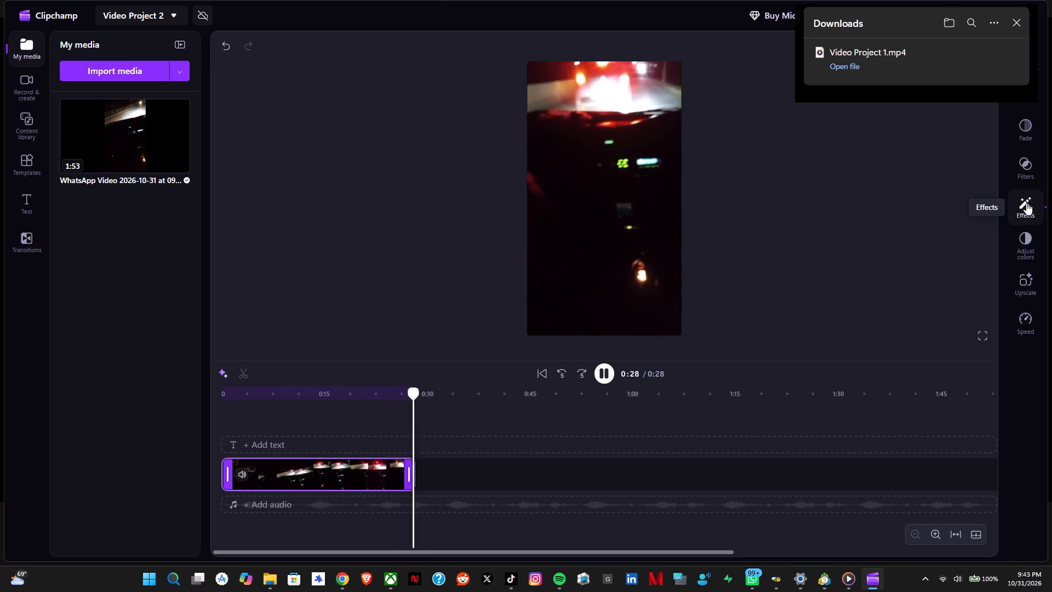
# Open the available video effects for the trimmed WhatsApp clip.
pyautogui.click(1026, 203)
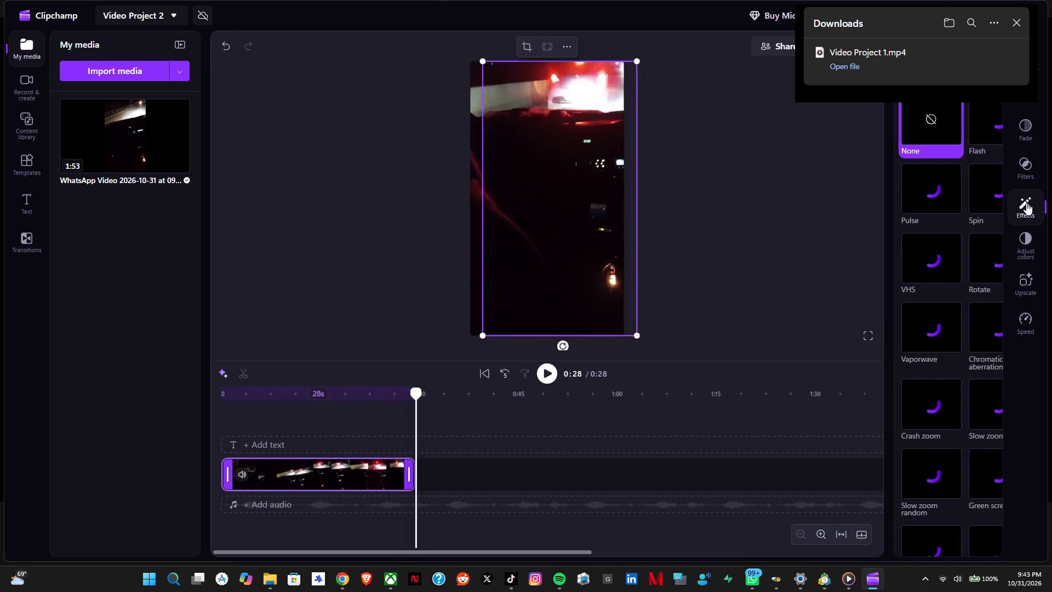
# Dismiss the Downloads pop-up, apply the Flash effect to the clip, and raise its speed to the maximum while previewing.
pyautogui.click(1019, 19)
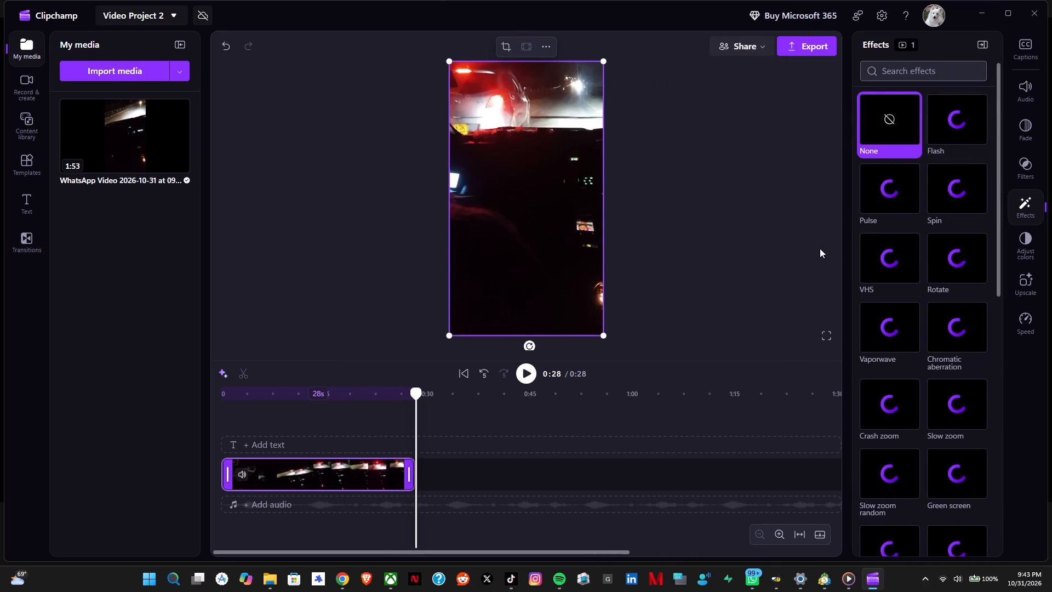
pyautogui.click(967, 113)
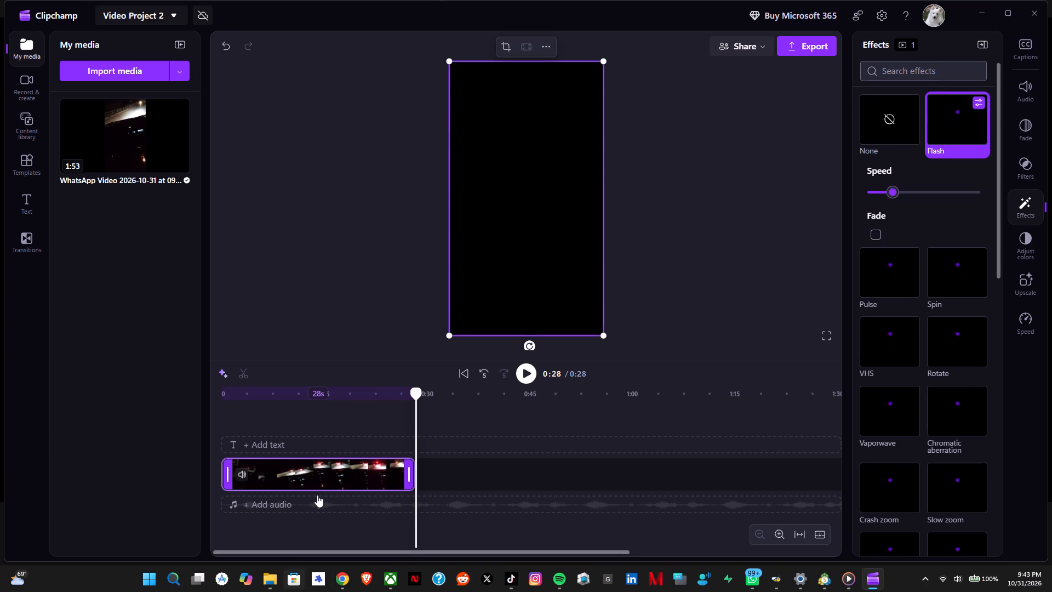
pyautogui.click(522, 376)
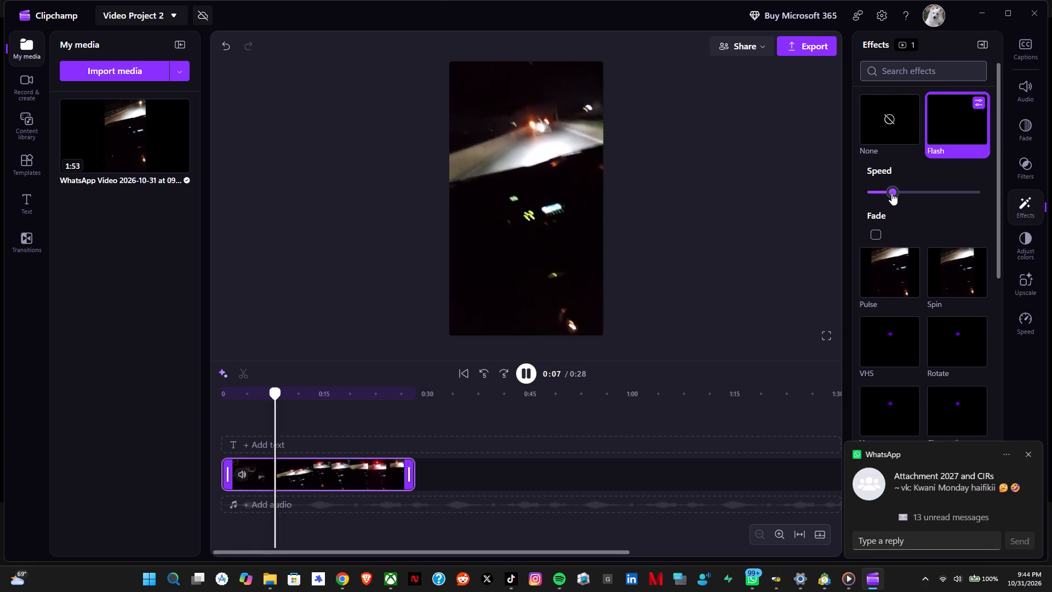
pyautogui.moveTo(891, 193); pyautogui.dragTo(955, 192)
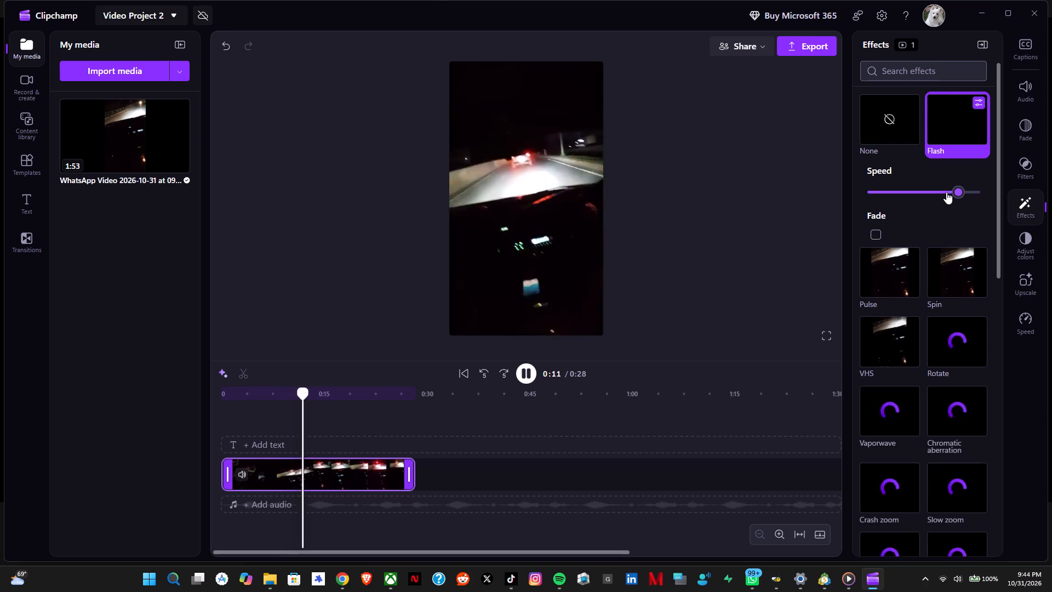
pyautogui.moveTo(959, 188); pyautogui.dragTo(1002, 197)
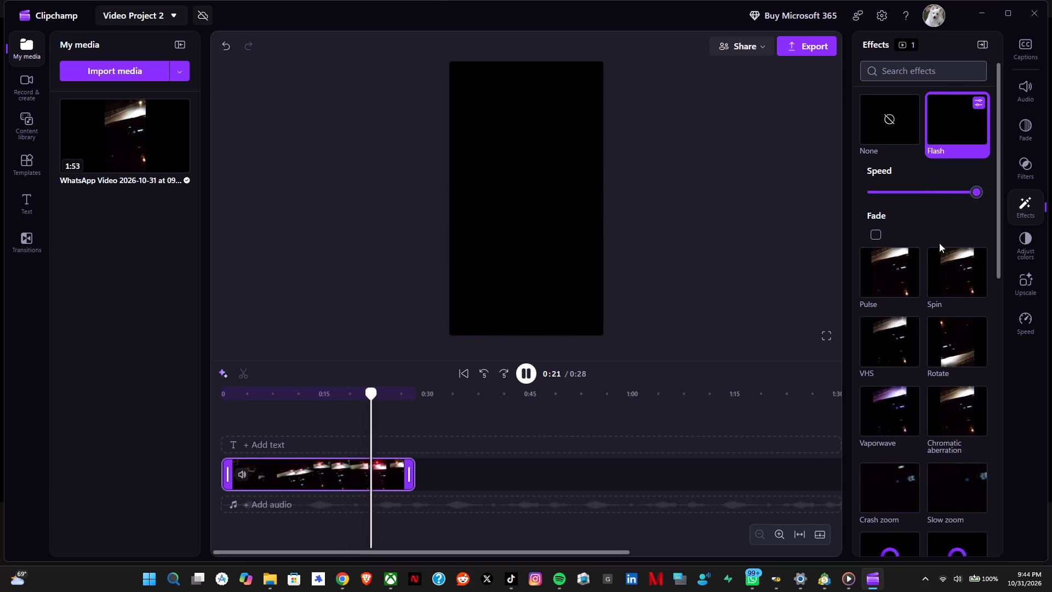
# Apply the Pulse effect to the clip in place of Flash and preview it from the start.
pyautogui.click(885, 260)
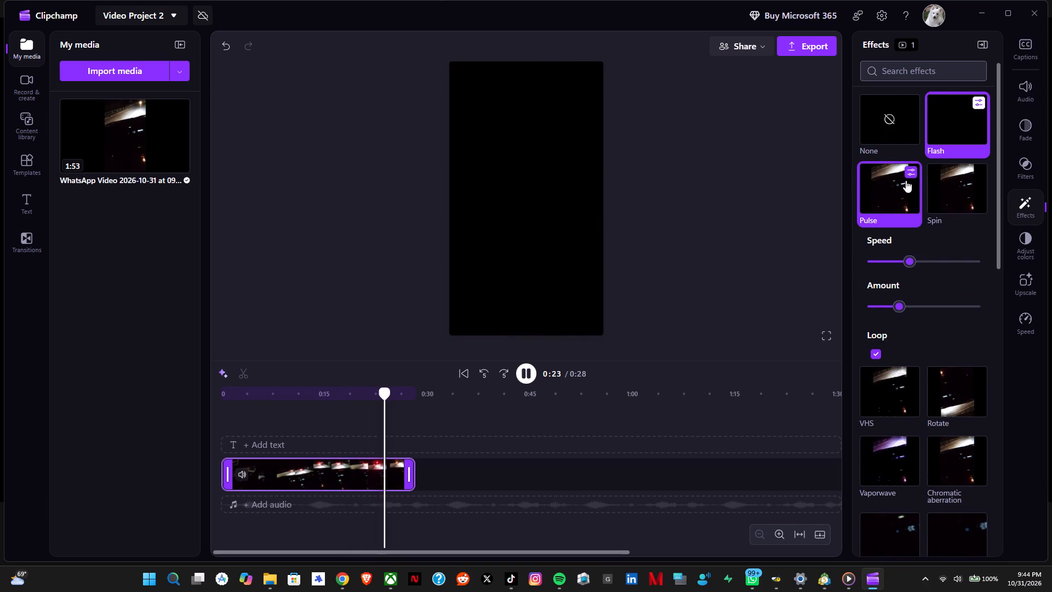
pyautogui.click(970, 101)
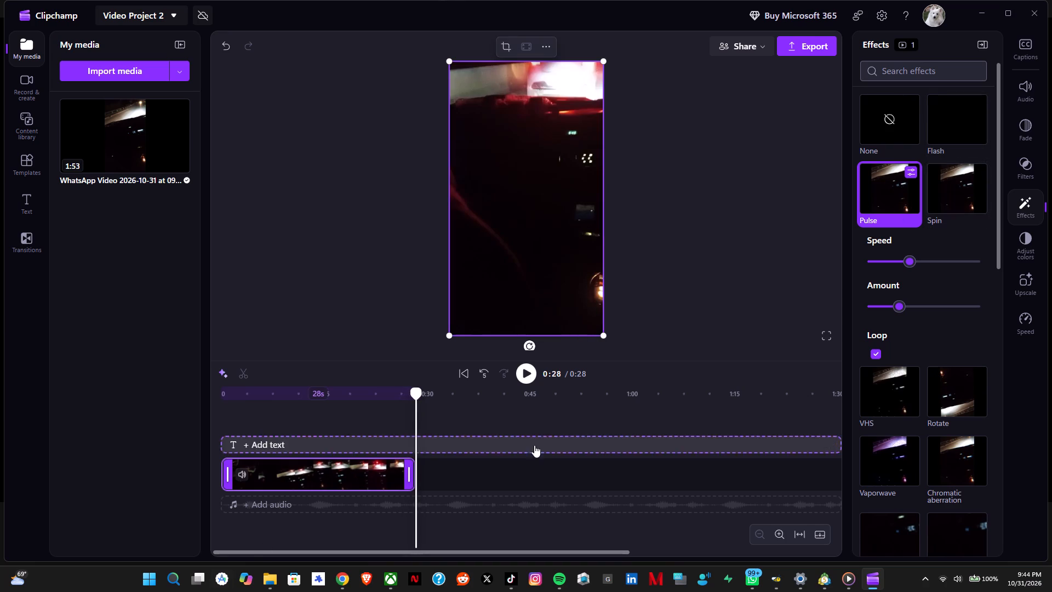
pyautogui.click(527, 372)
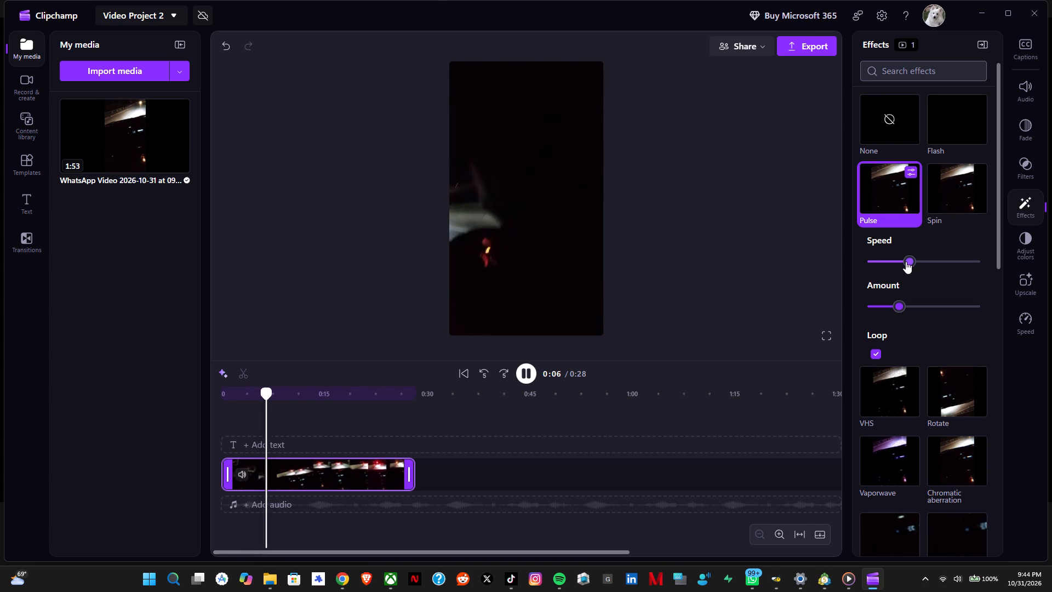
# Set the Pulse effect's speed to about three quarters of its range, previewing the clip at several speeds.
pyautogui.moveTo(906, 260); pyautogui.dragTo(1004, 264)
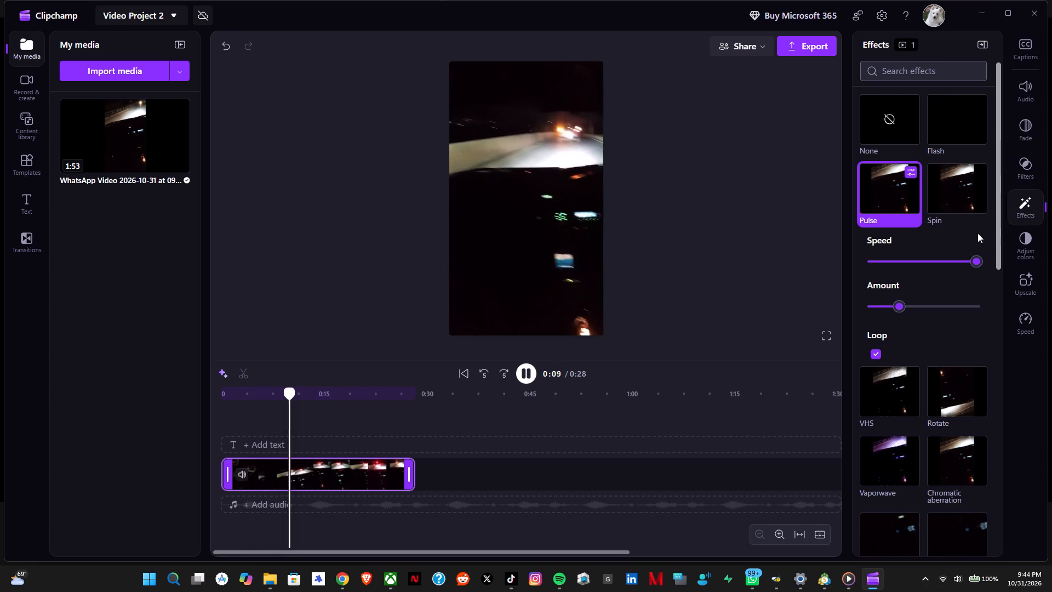
pyautogui.moveTo(974, 259); pyautogui.dragTo(934, 261)
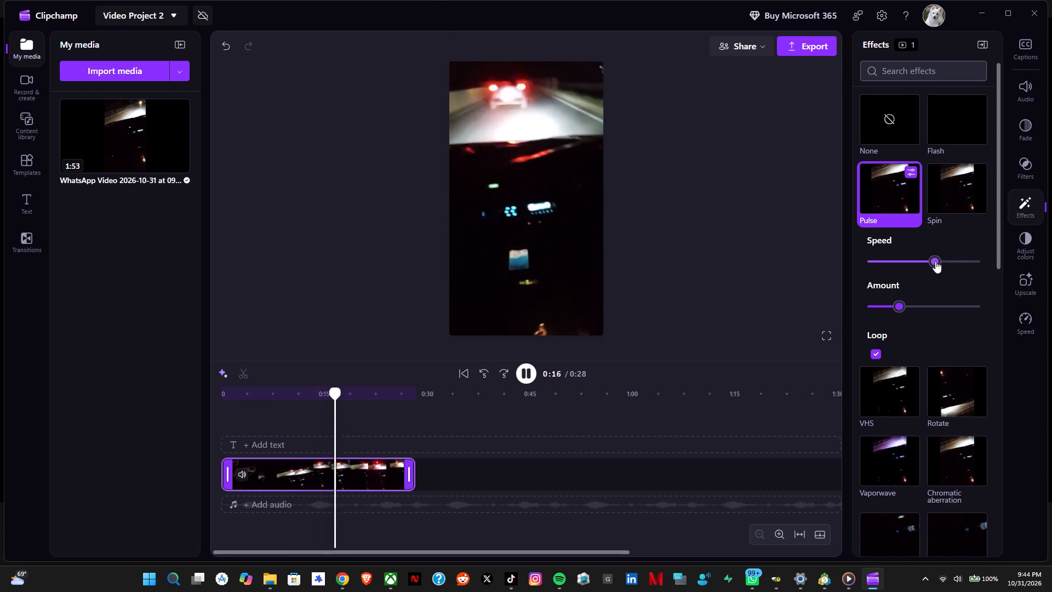
pyautogui.moveTo(935, 261); pyautogui.dragTo(951, 263)
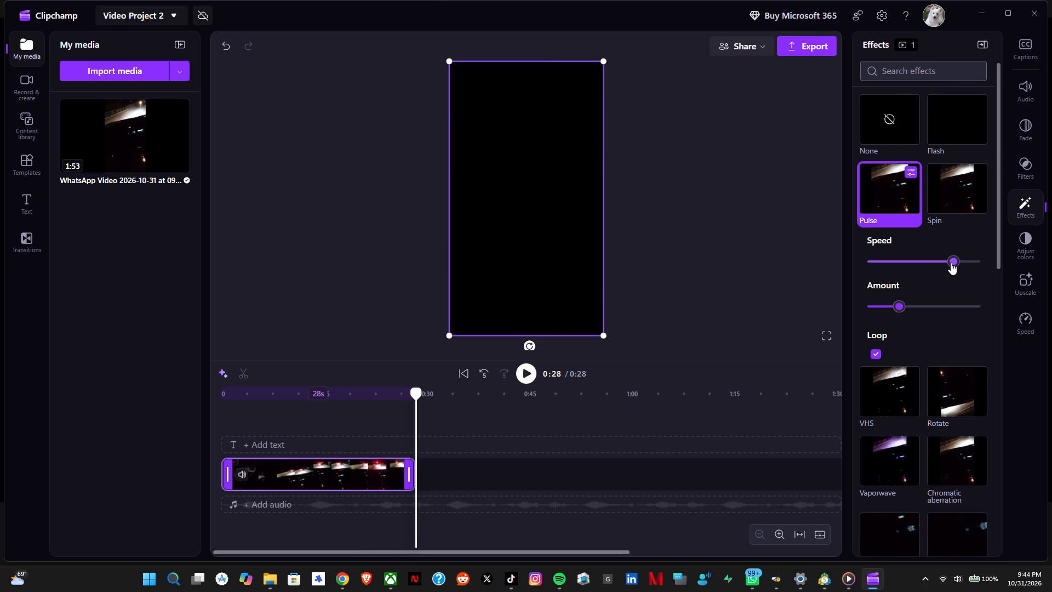
pyautogui.click(527, 368)
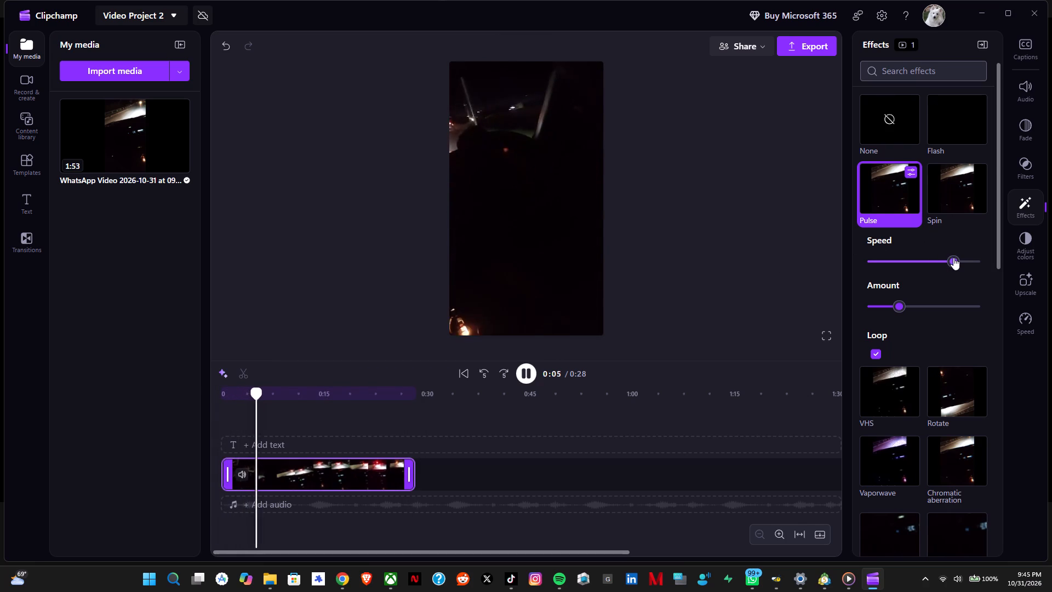
pyautogui.moveTo(953, 258); pyautogui.dragTo(947, 259)
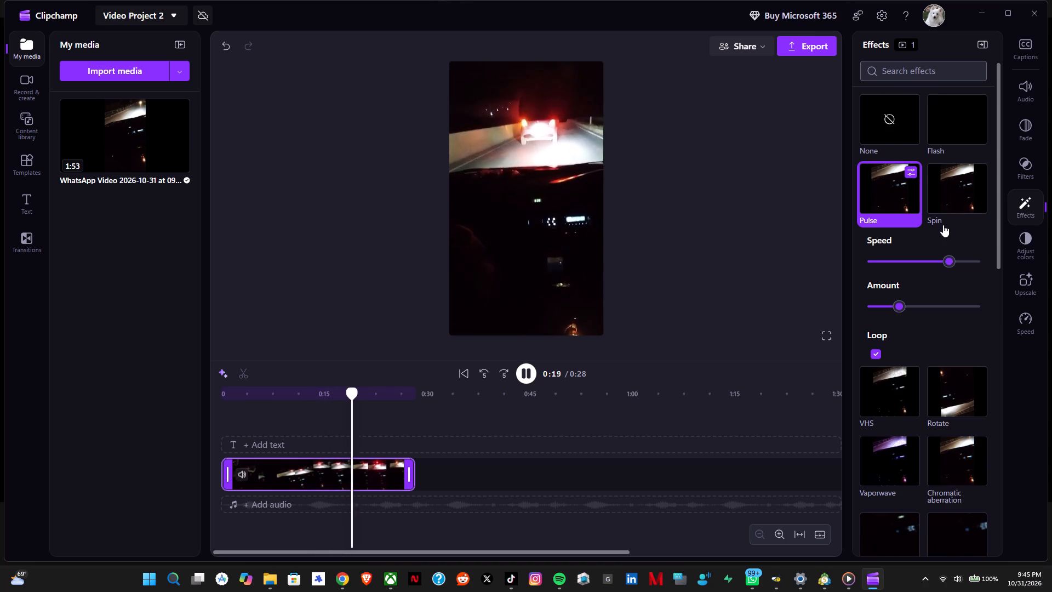
# Set the Pulse effect's amount to a little over a quarter of its range, trying higher and lower amounts during playback.
pyautogui.moveTo(898, 306); pyautogui.dragTo(930, 306)
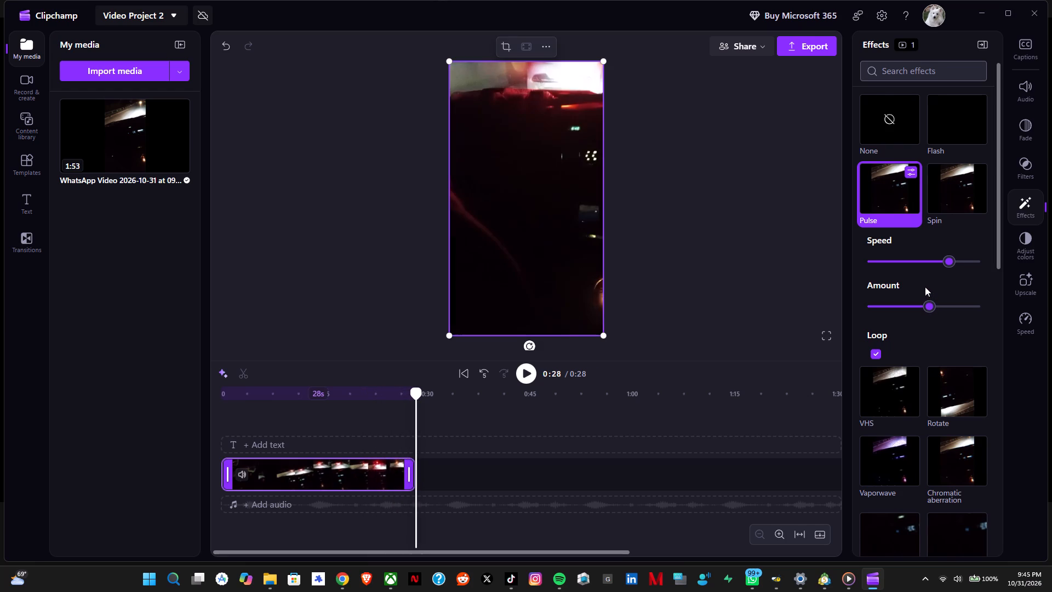
pyautogui.click(533, 369)
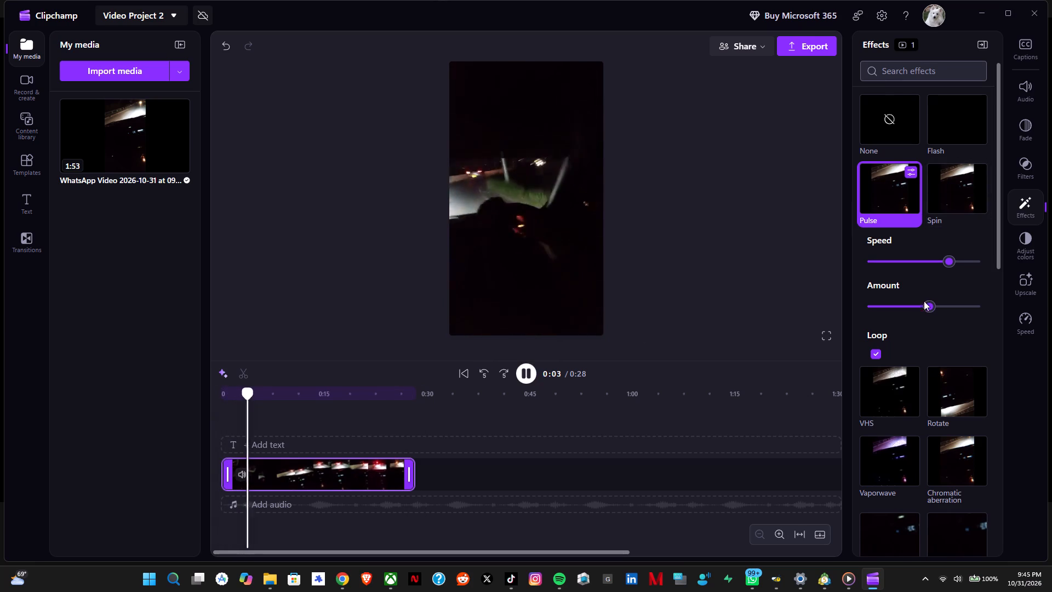
pyautogui.moveTo(928, 308); pyautogui.dragTo(916, 308)
pyautogui.moveTo(916, 308); pyautogui.dragTo(905, 309)
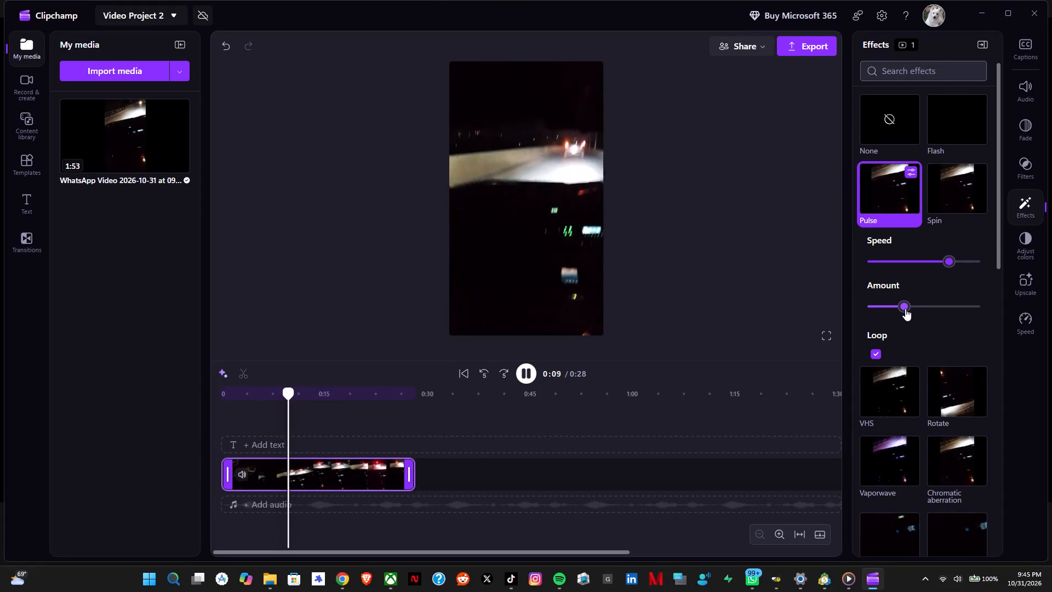
pyautogui.moveTo(905, 309); pyautogui.dragTo(894, 309)
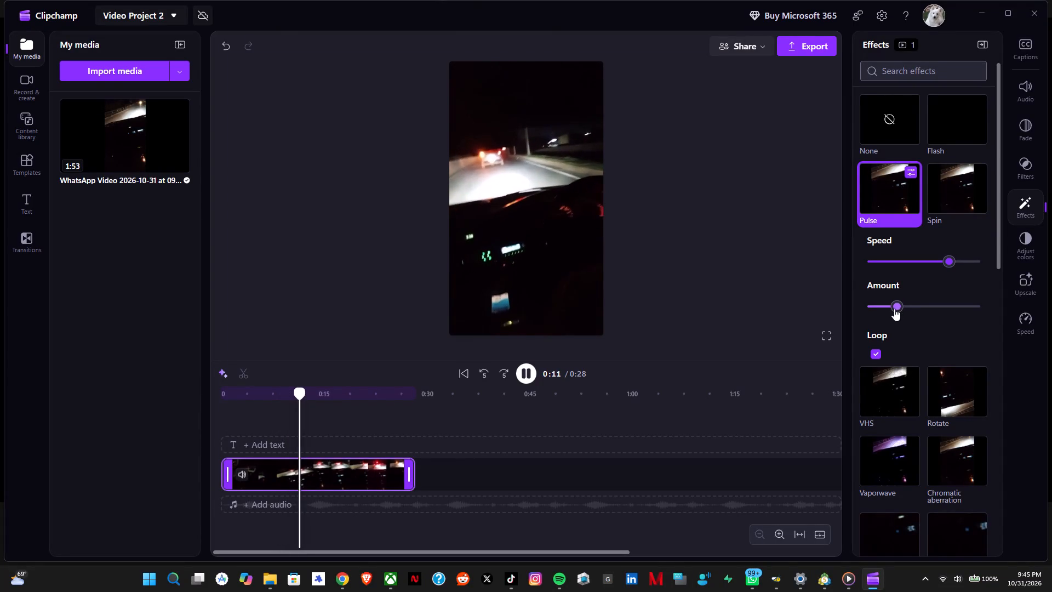
pyautogui.moveTo(894, 309); pyautogui.dragTo(890, 310)
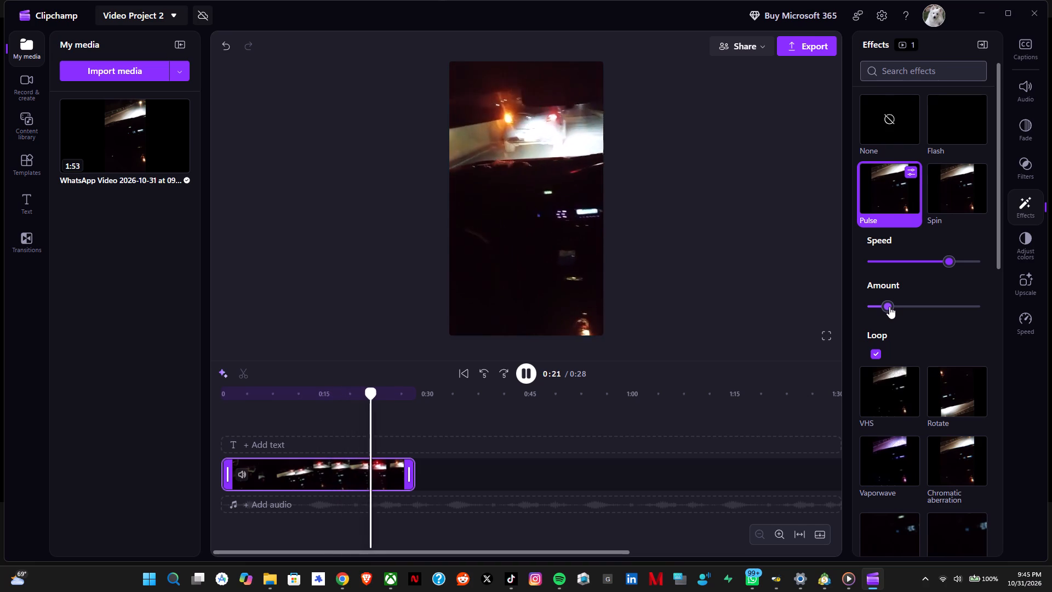
pyautogui.moveTo(889, 306); pyautogui.dragTo(904, 306)
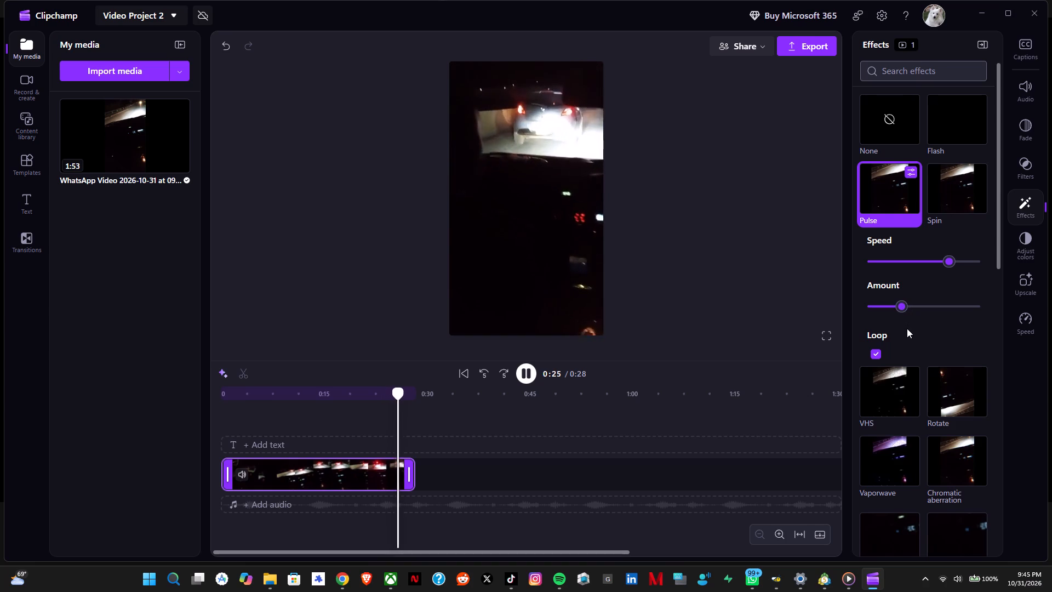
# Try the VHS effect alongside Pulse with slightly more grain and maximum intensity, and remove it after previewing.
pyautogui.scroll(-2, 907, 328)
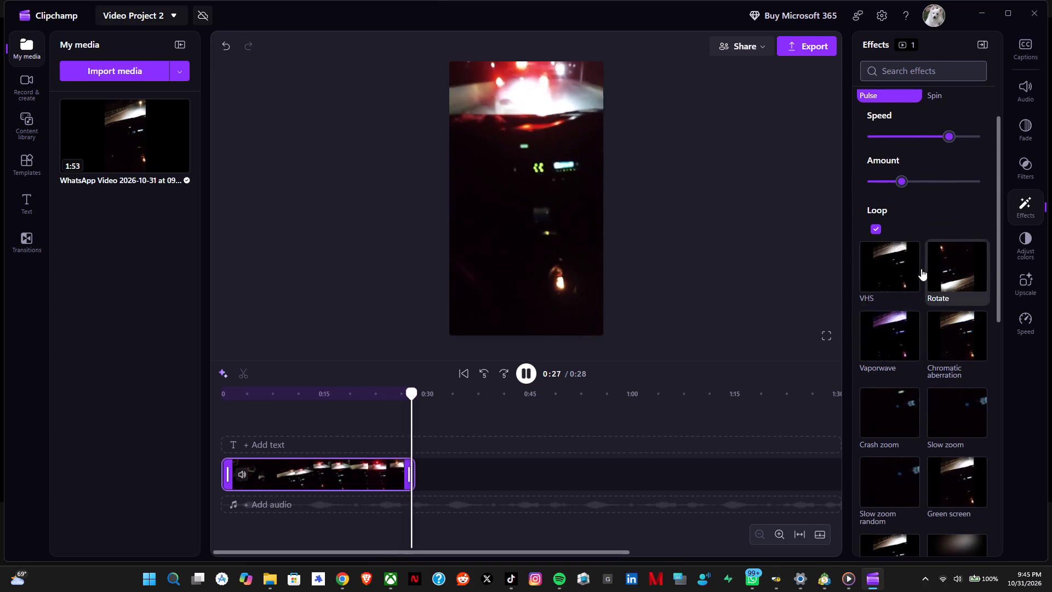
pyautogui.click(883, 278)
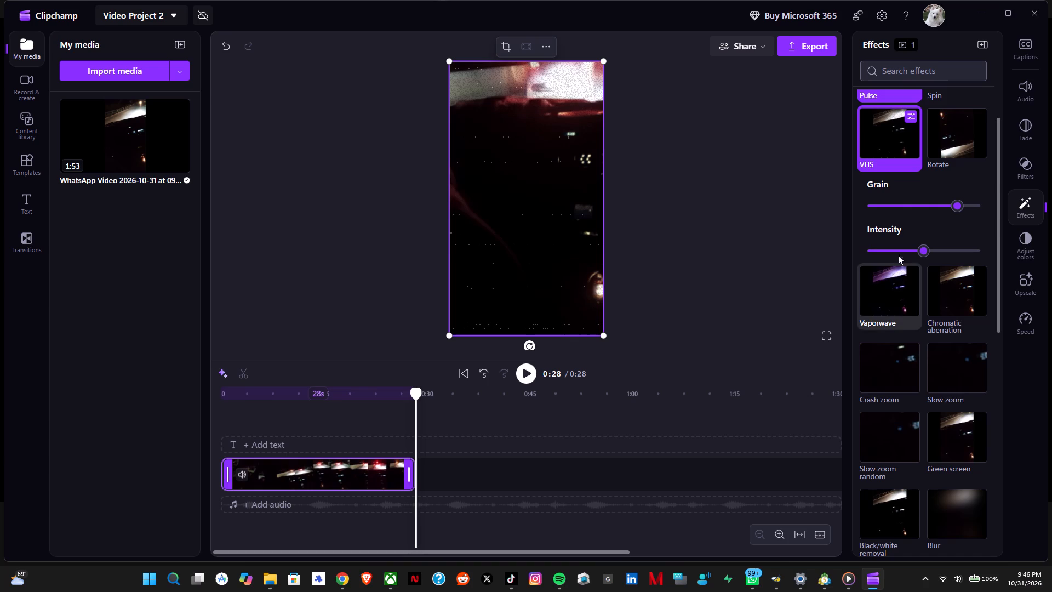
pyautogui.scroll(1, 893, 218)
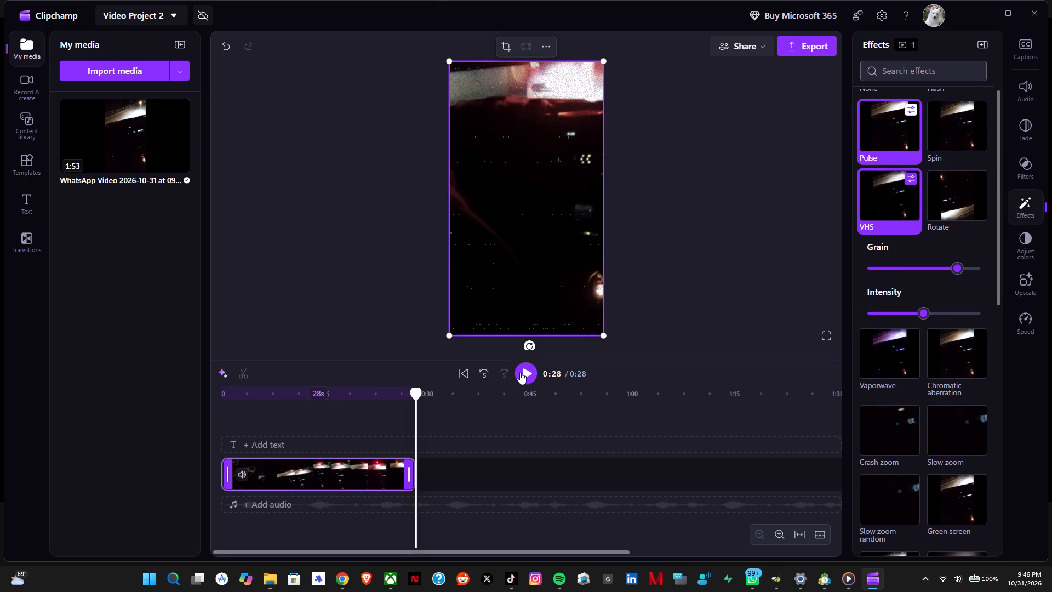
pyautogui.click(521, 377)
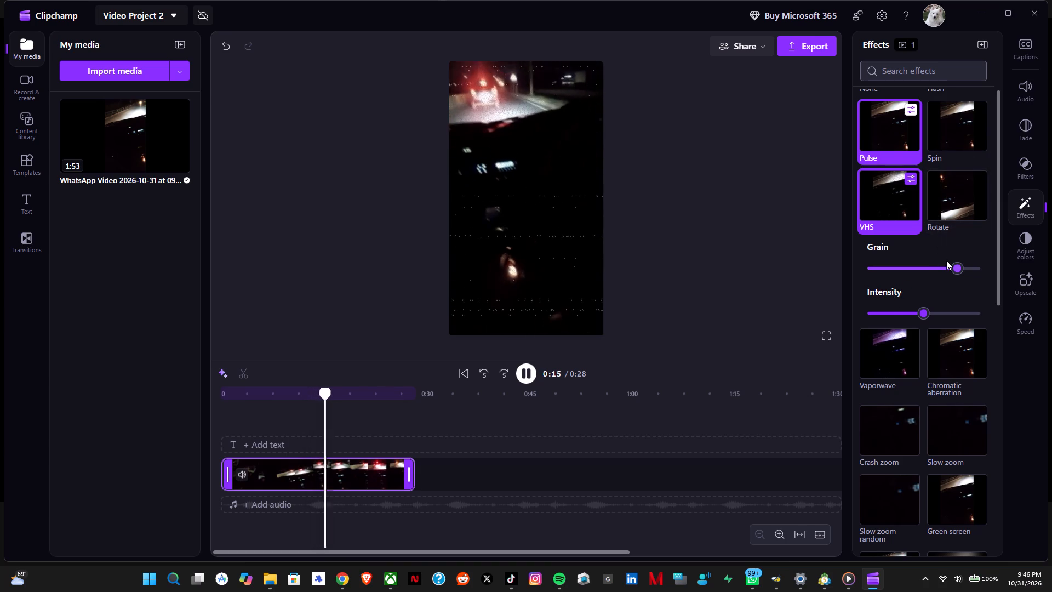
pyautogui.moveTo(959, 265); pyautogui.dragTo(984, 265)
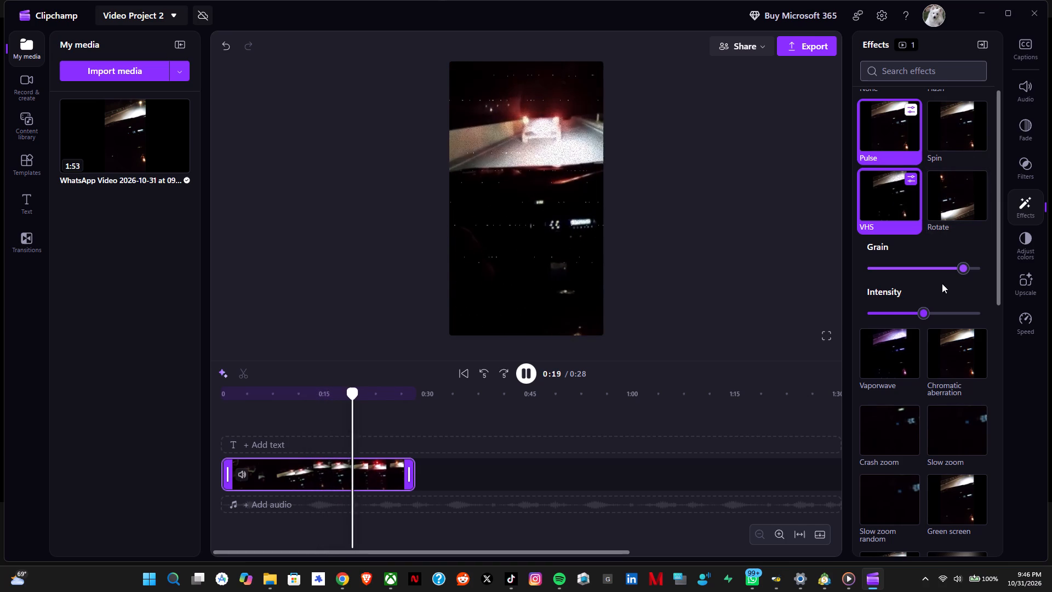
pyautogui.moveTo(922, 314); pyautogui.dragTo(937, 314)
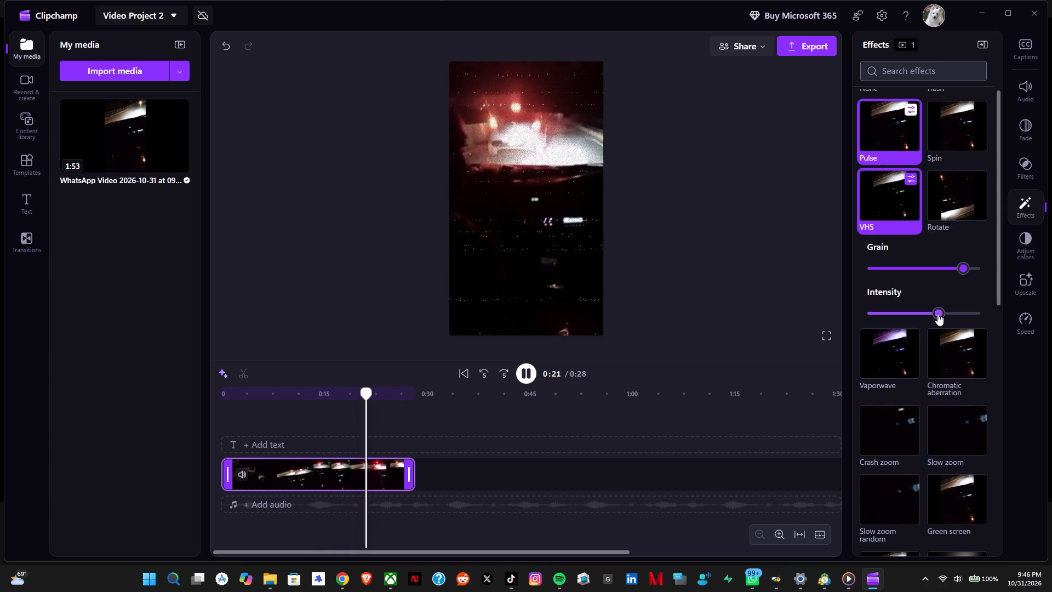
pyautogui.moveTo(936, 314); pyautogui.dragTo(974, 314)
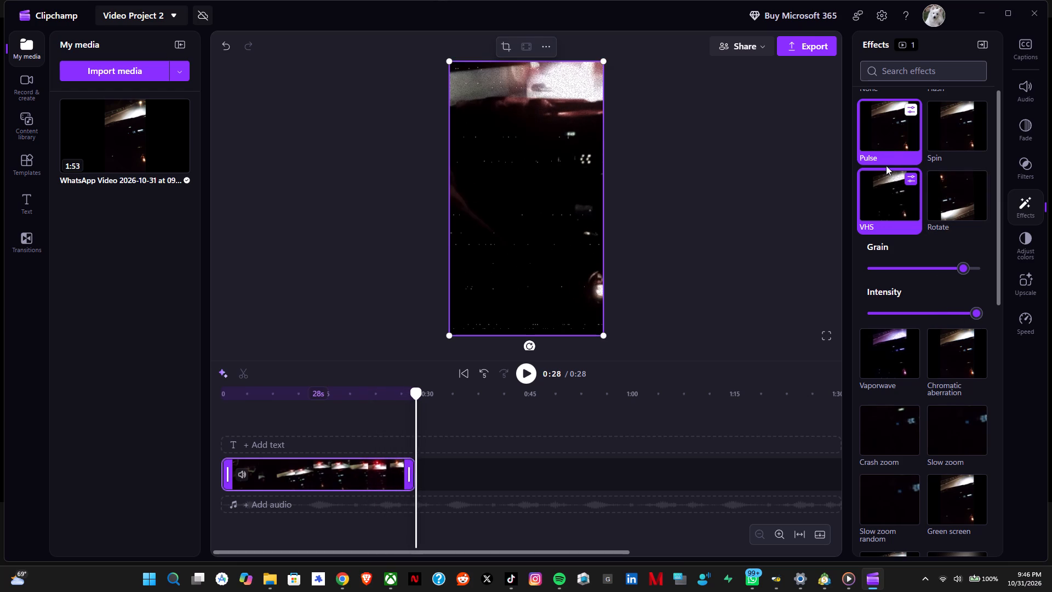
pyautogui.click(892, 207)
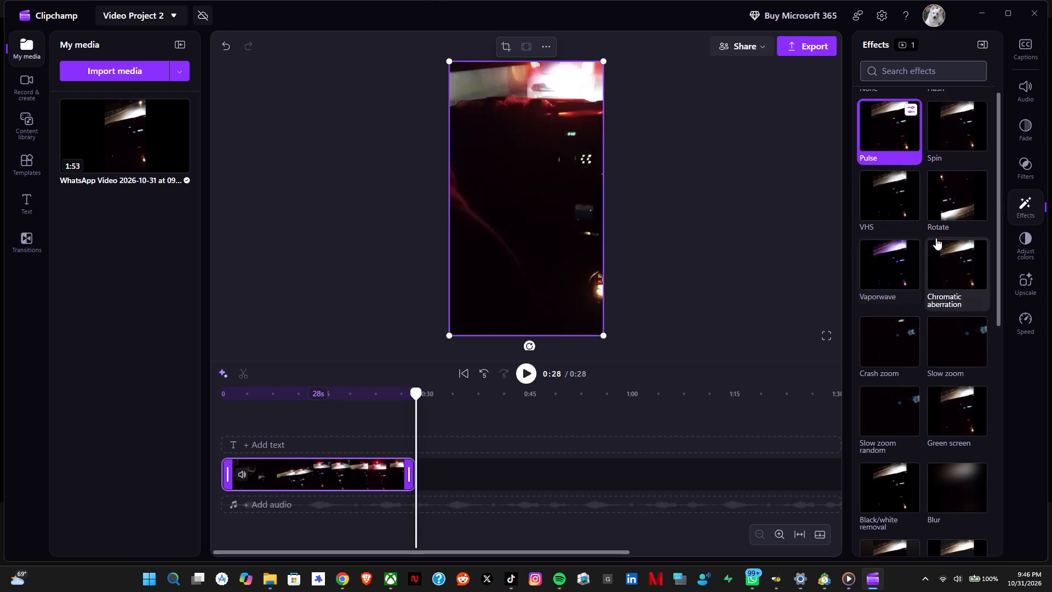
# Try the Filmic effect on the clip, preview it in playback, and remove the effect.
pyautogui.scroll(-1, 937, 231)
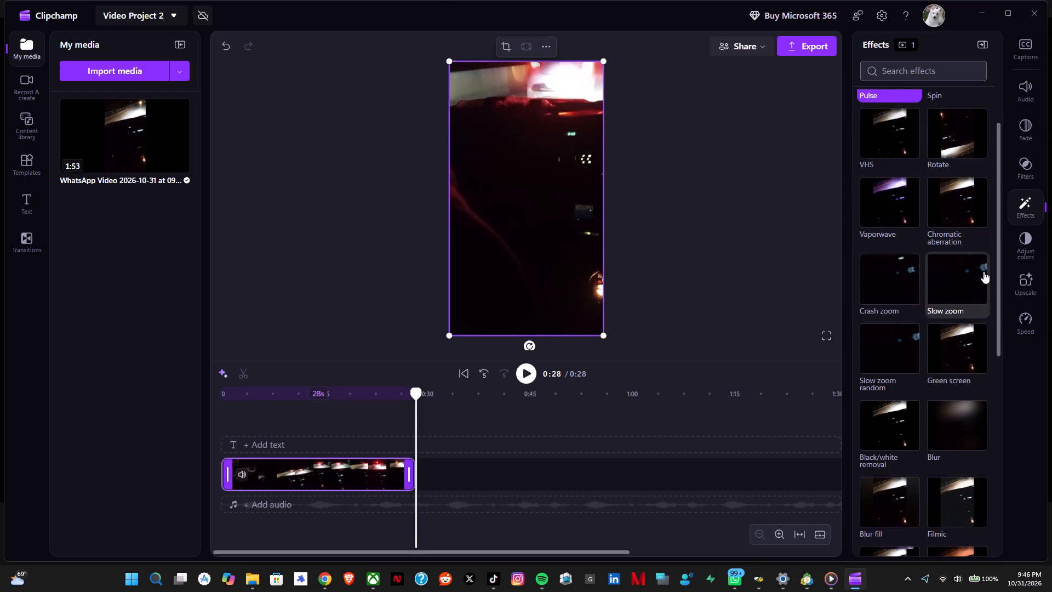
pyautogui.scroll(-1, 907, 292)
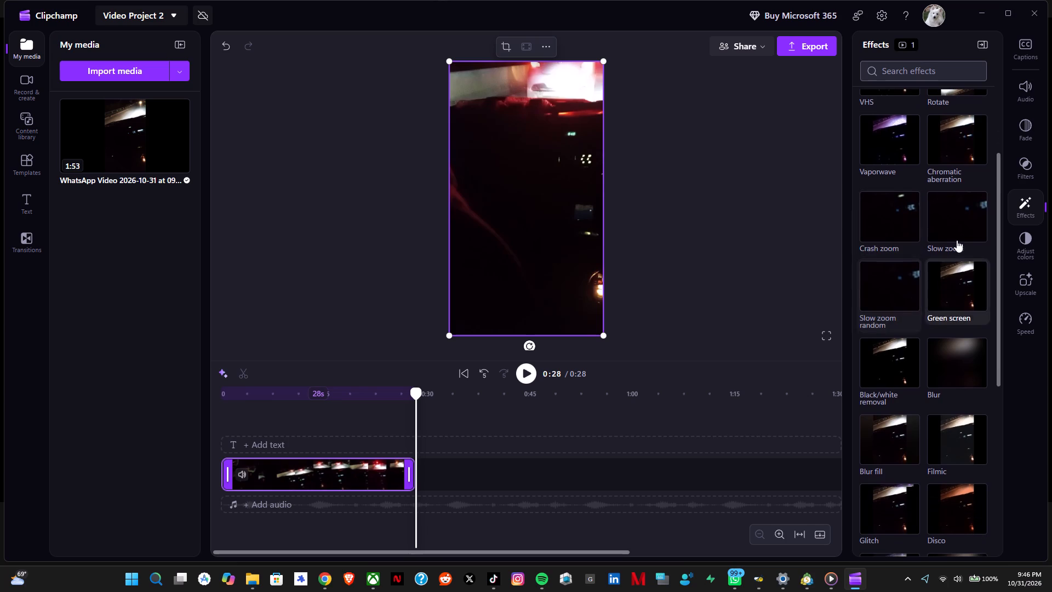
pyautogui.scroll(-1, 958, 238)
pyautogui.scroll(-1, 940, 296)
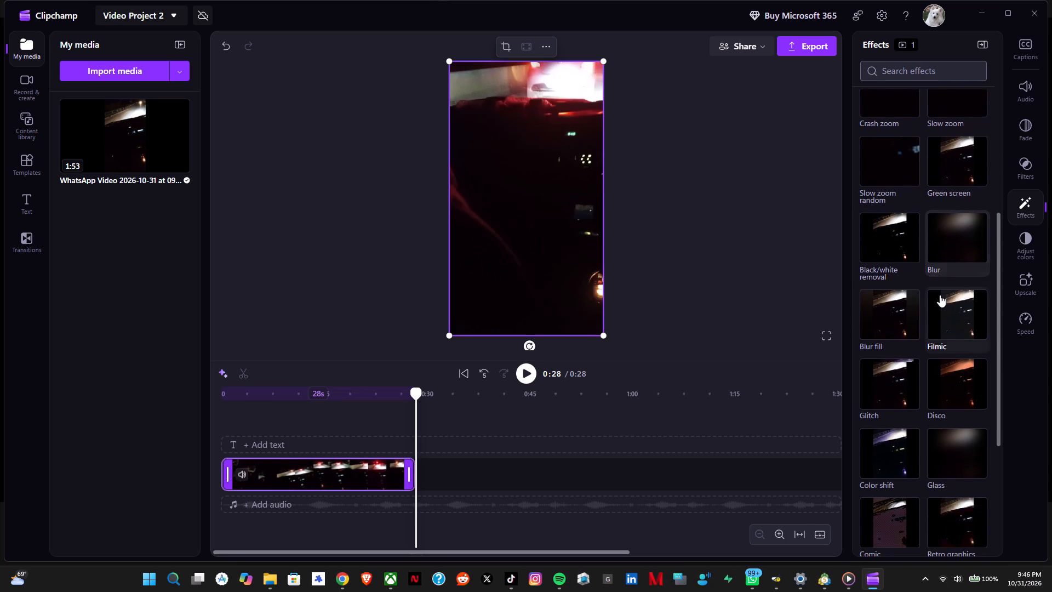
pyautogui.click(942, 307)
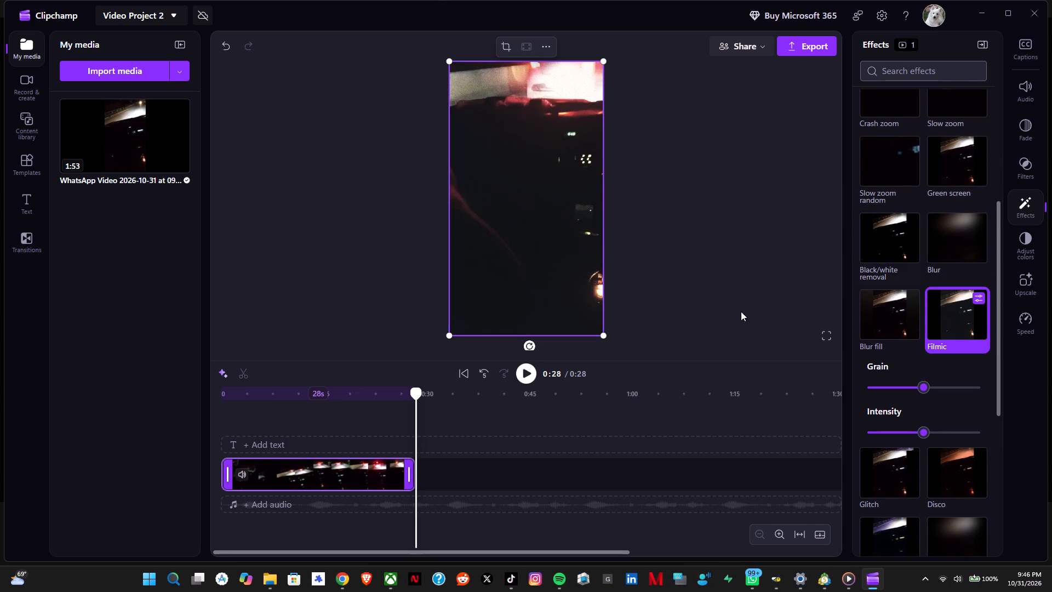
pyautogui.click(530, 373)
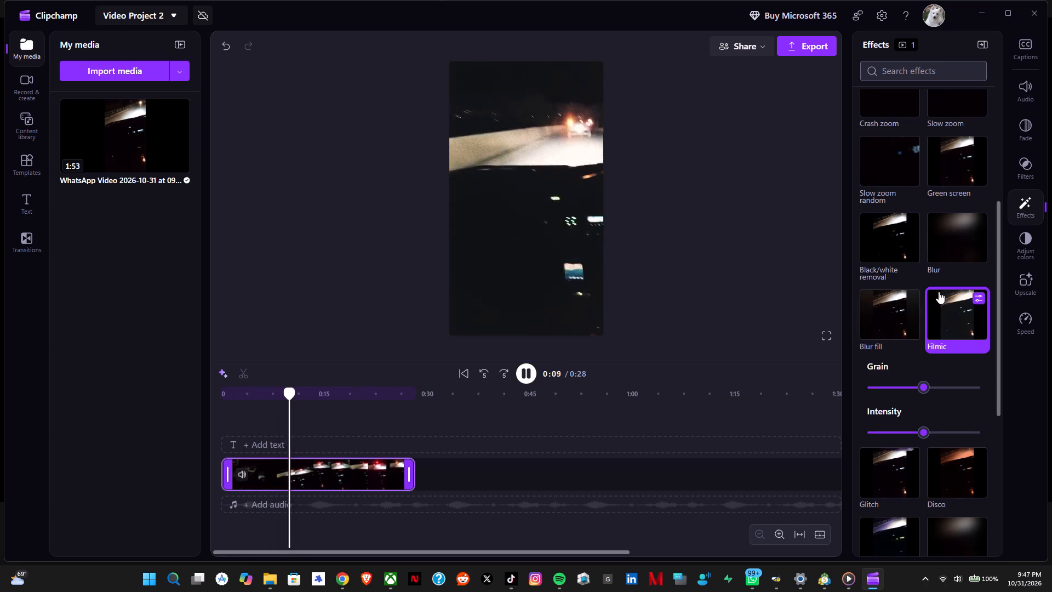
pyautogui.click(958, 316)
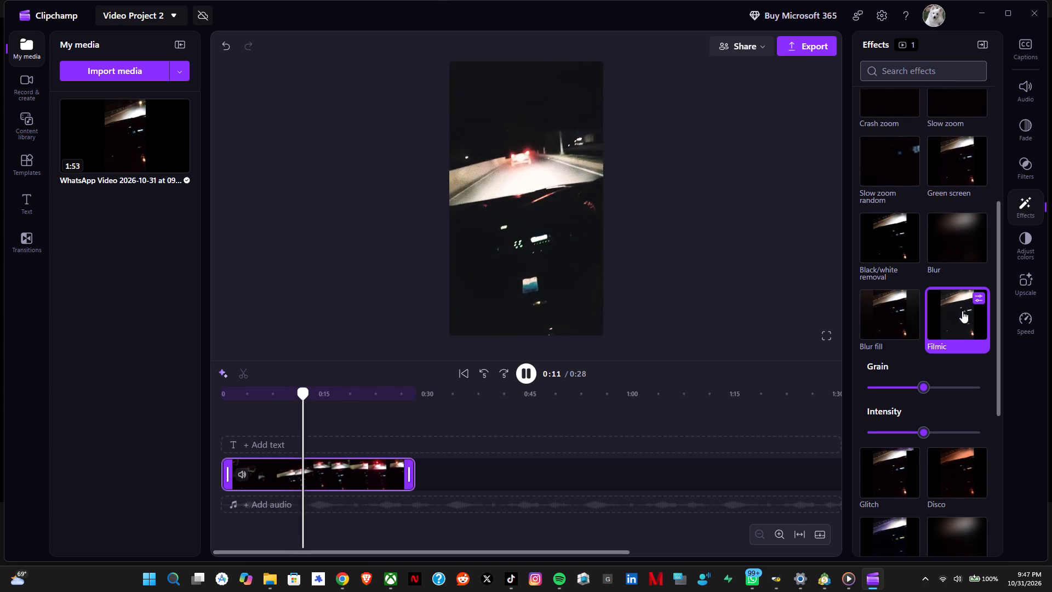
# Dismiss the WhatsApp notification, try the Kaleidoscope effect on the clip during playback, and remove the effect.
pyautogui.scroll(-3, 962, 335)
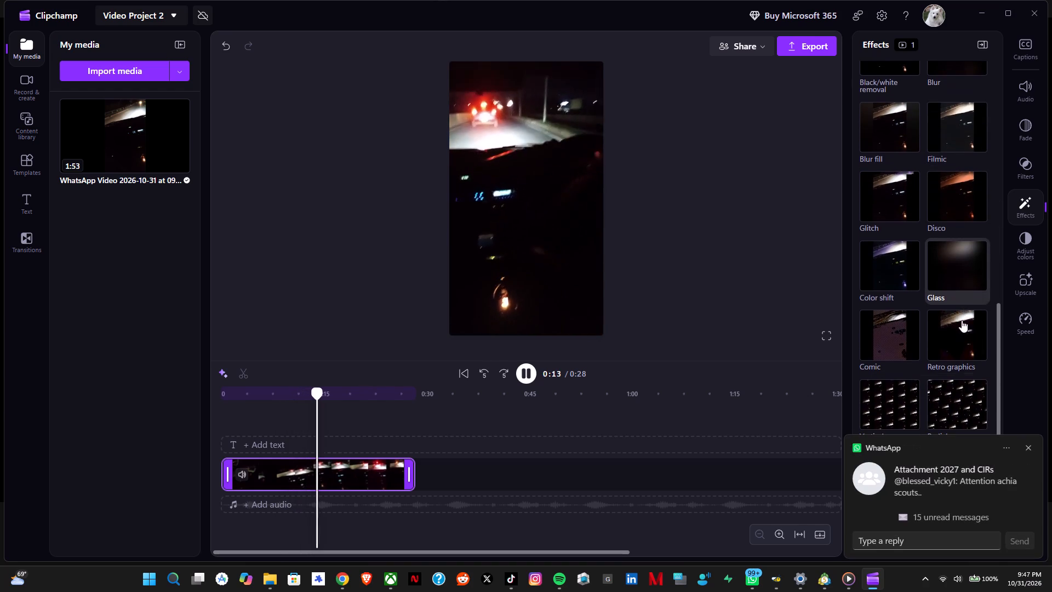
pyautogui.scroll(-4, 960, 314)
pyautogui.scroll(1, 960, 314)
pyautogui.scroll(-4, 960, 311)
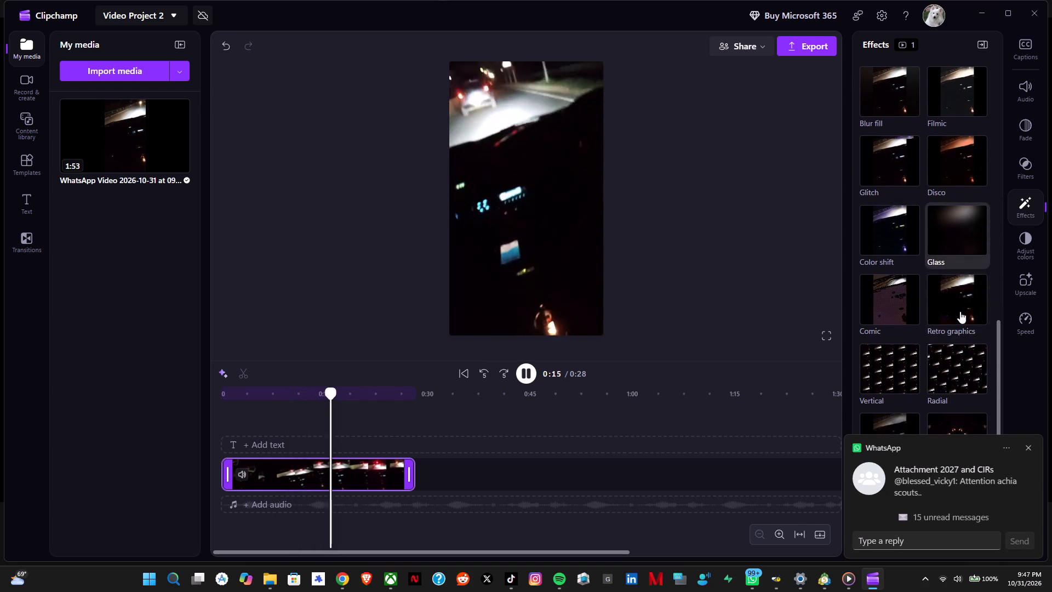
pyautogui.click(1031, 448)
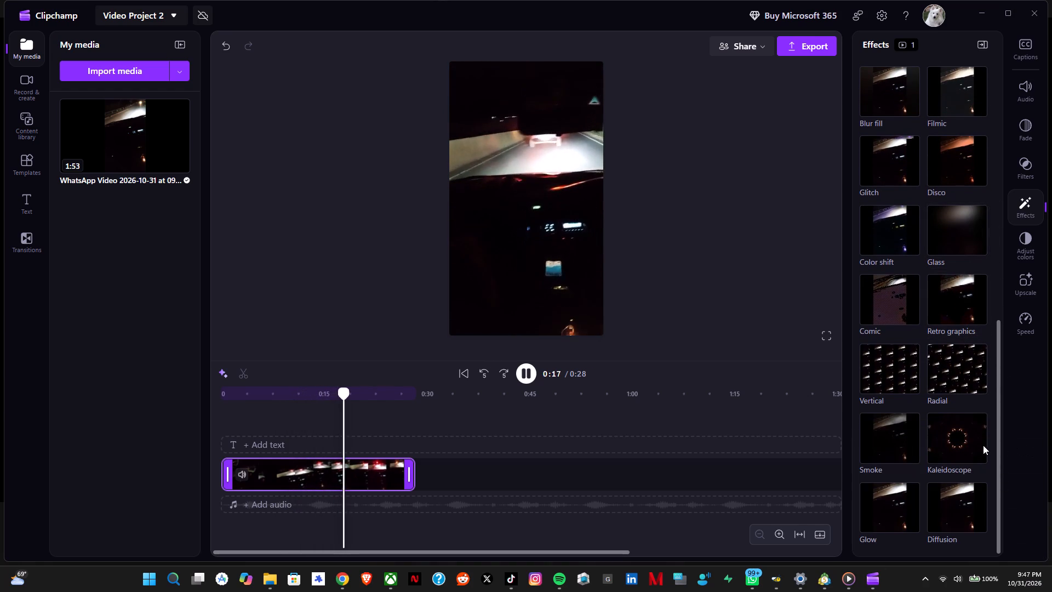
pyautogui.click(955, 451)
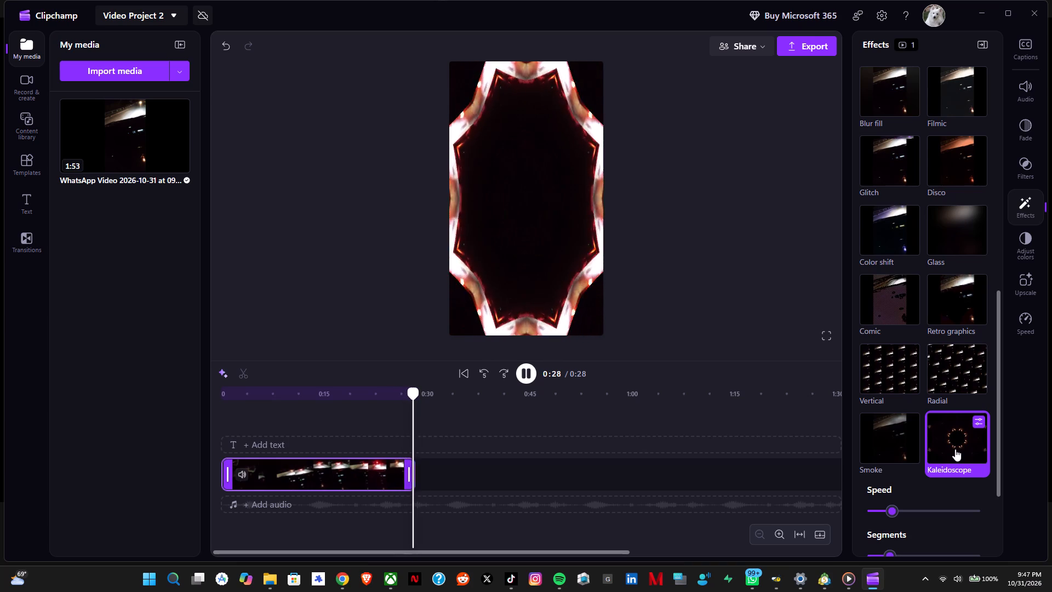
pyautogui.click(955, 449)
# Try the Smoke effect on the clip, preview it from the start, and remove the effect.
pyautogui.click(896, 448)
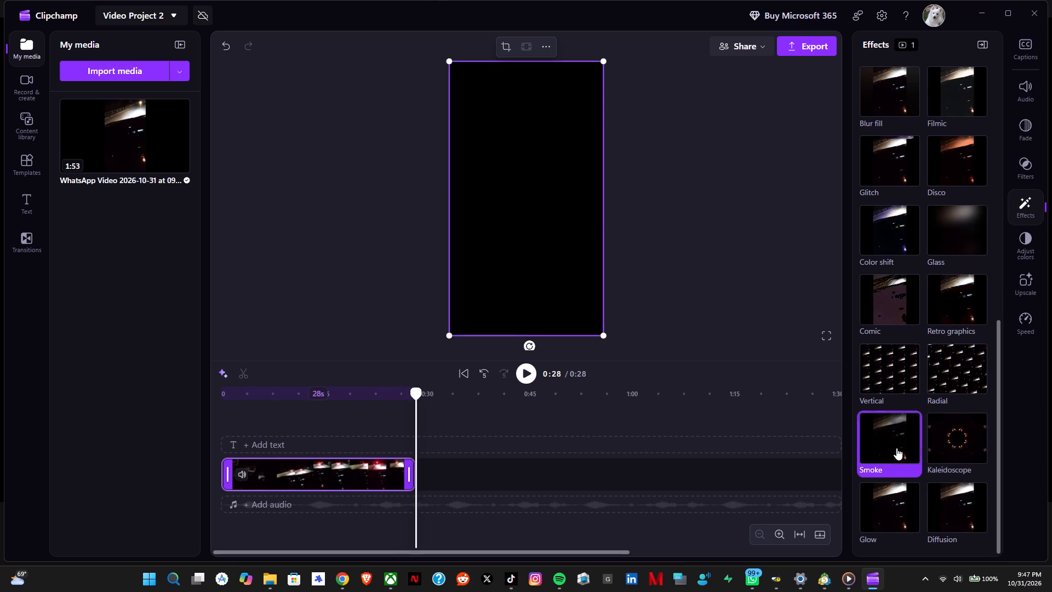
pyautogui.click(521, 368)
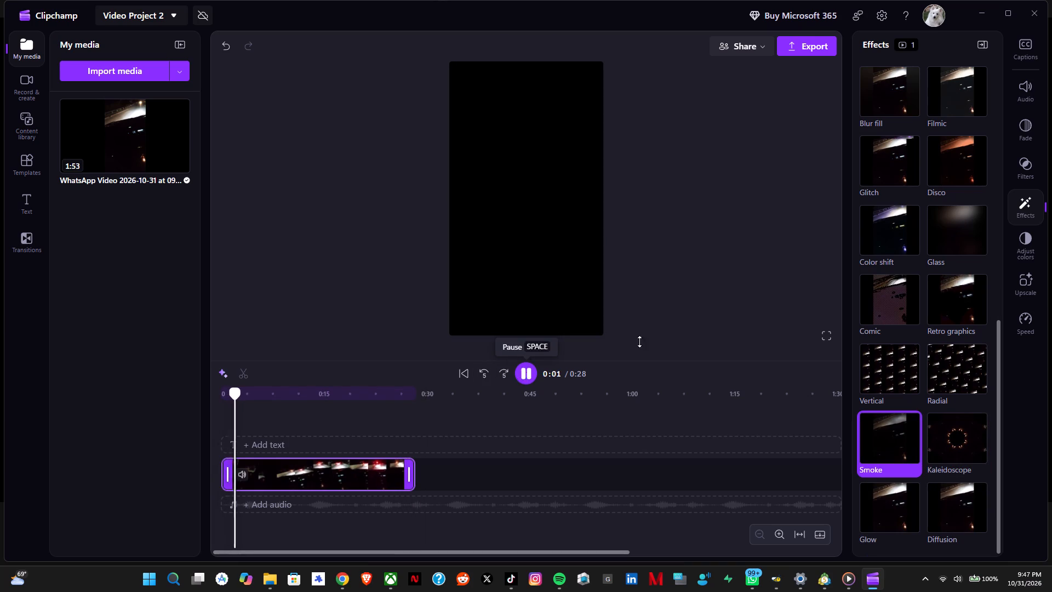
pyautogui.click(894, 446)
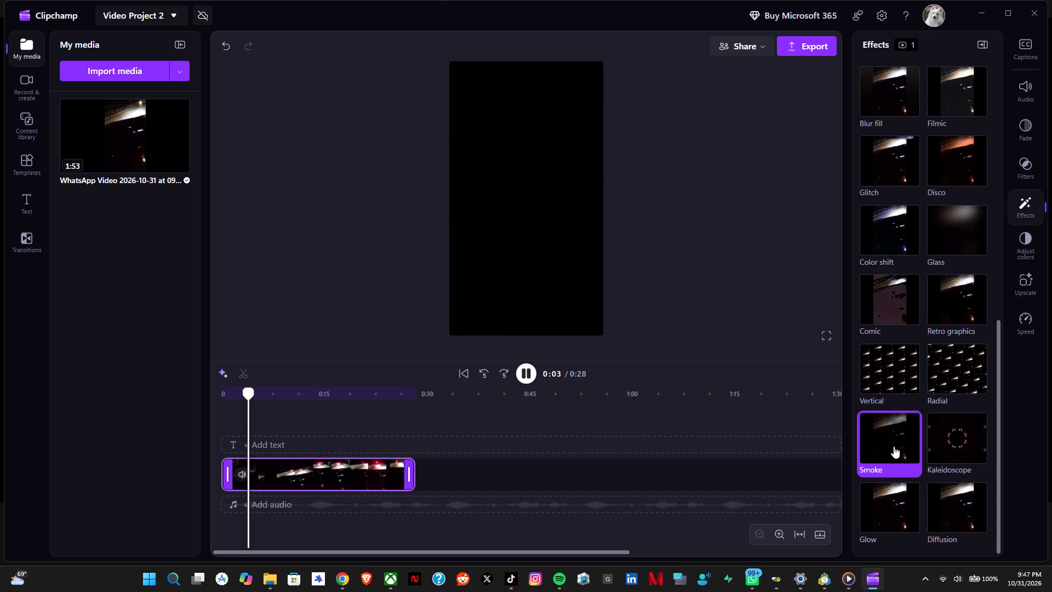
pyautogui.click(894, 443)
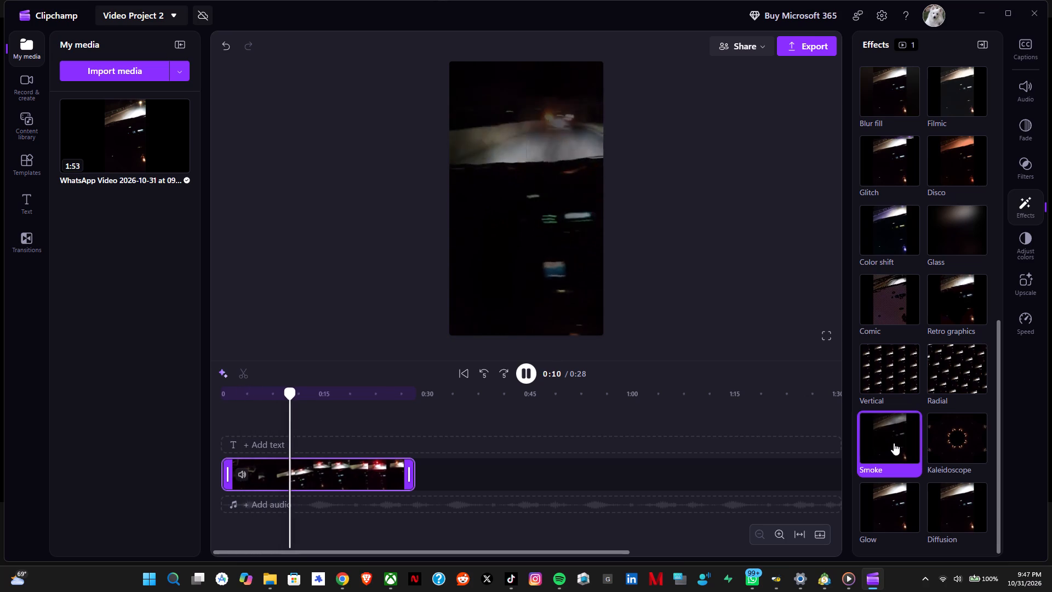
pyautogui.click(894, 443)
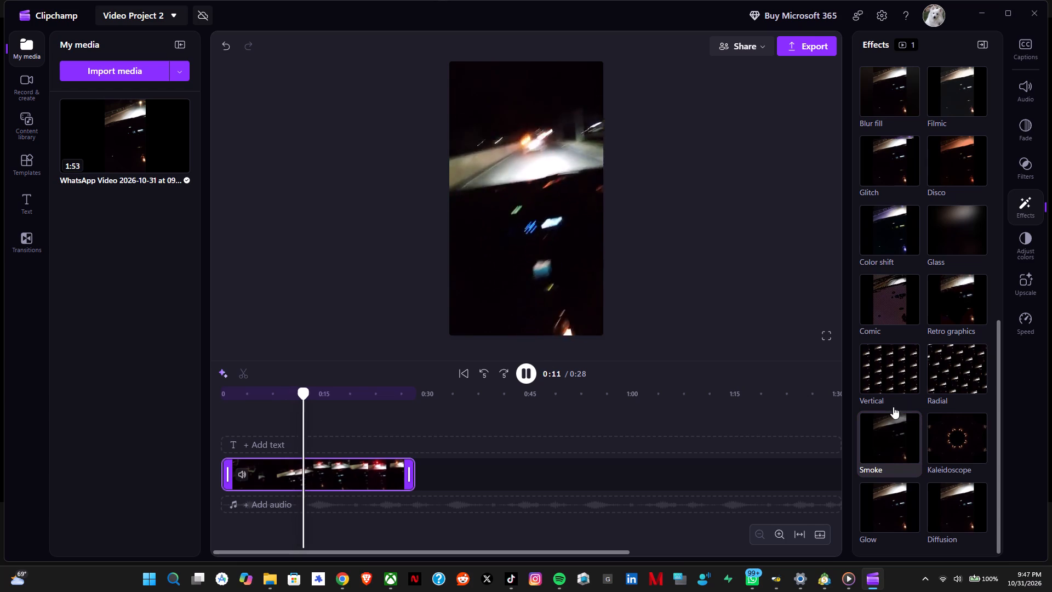
# Add the Glow effect to the clip alongside Pulse, with its strength at about two thirds of the range.
pyautogui.scroll(-4, 897, 361)
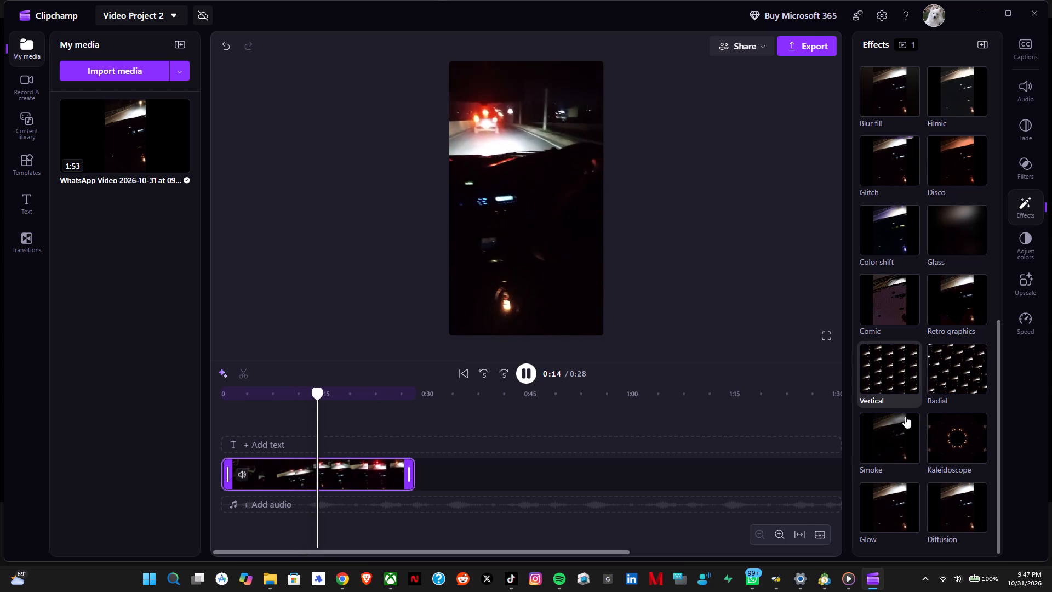
pyautogui.click(894, 507)
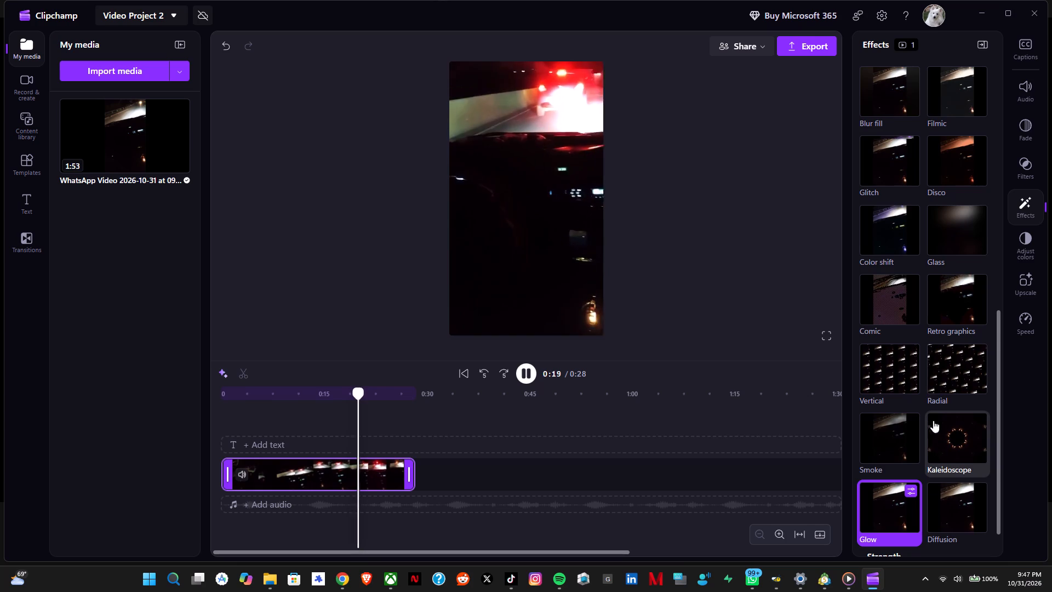
pyautogui.click(912, 496)
pyautogui.click(901, 533)
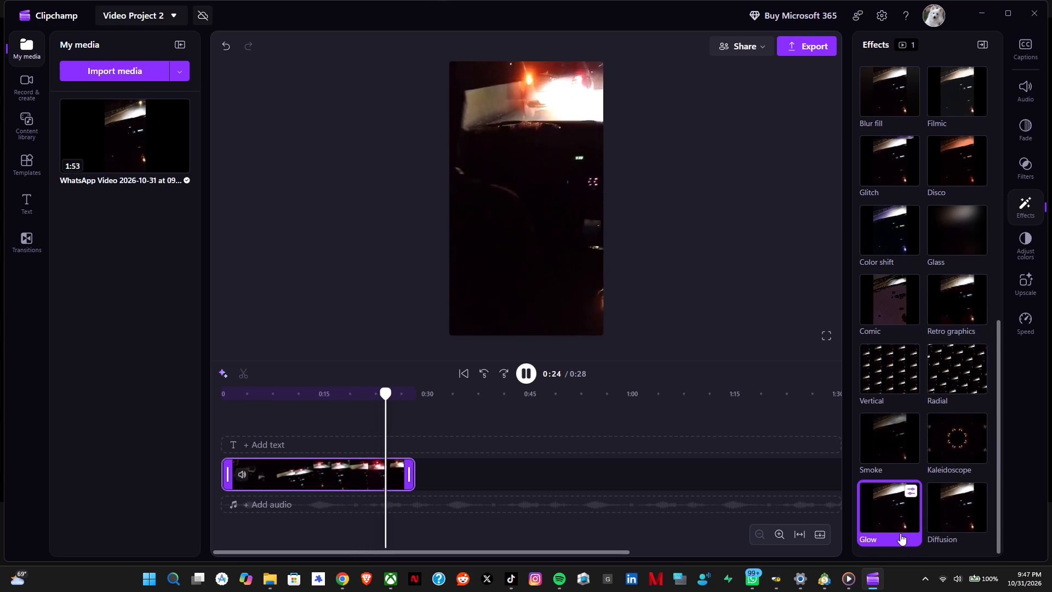
pyautogui.click(899, 511)
pyautogui.scroll(-3, 899, 503)
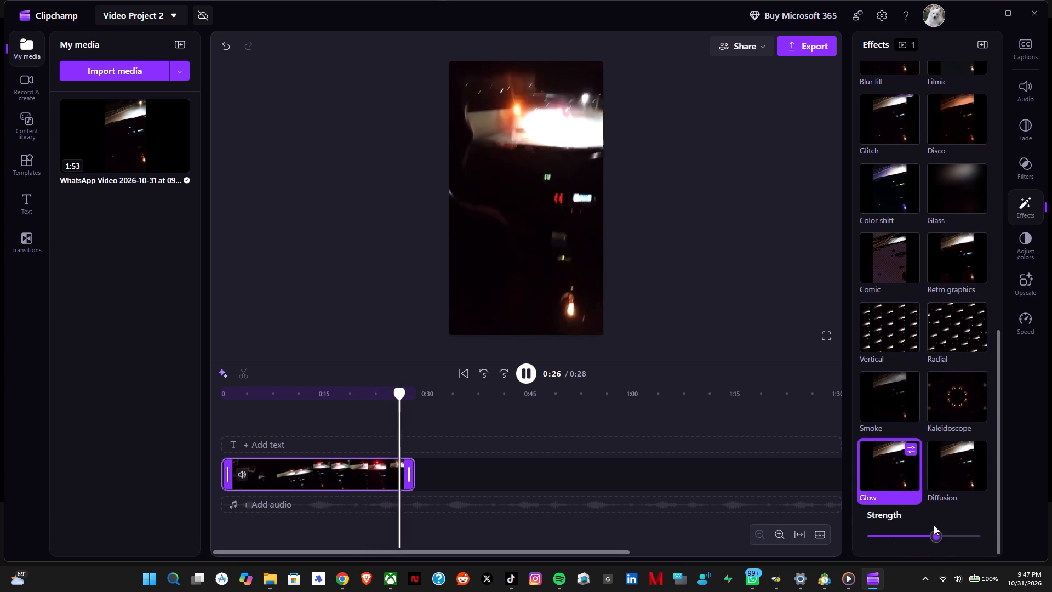
pyautogui.moveTo(934, 534); pyautogui.dragTo(986, 532)
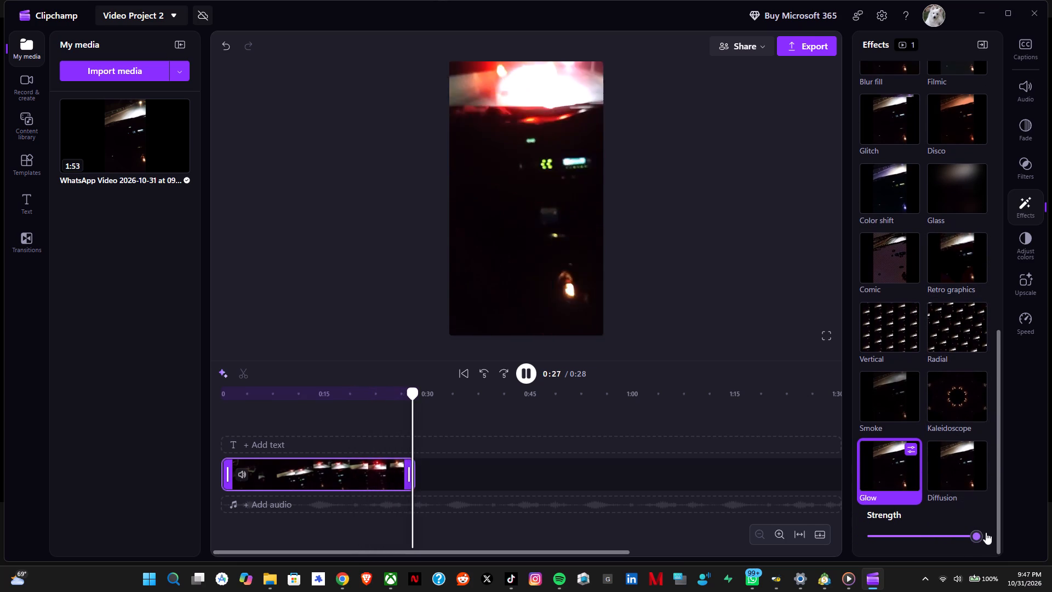
pyautogui.moveTo(986, 532); pyautogui.dragTo(992, 532)
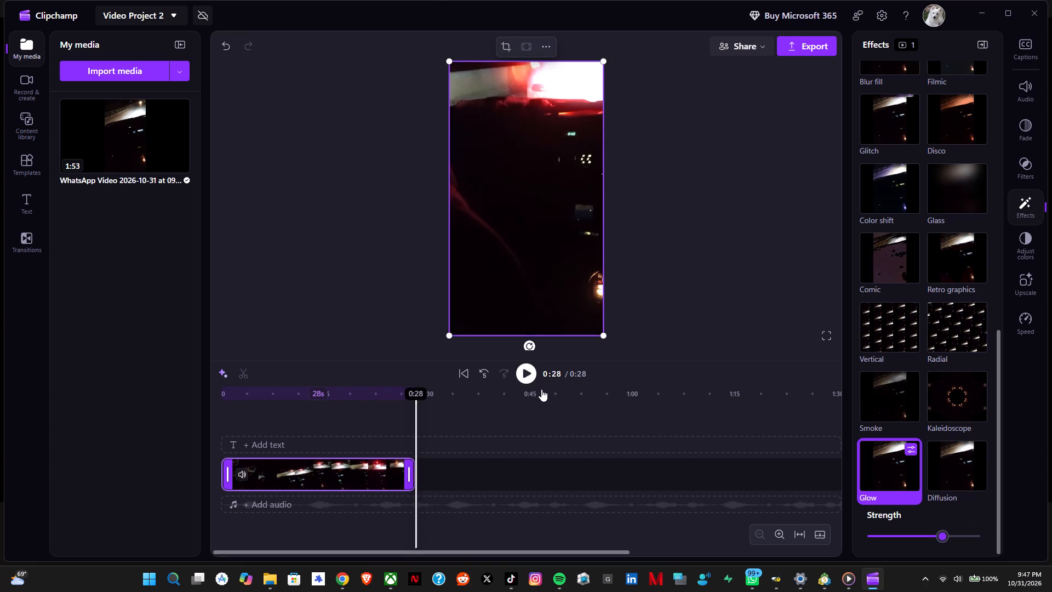
# Play the clip from the start to review the combined Pulse and Glow effects, checking which effects are applied.
pyautogui.click(522, 374)
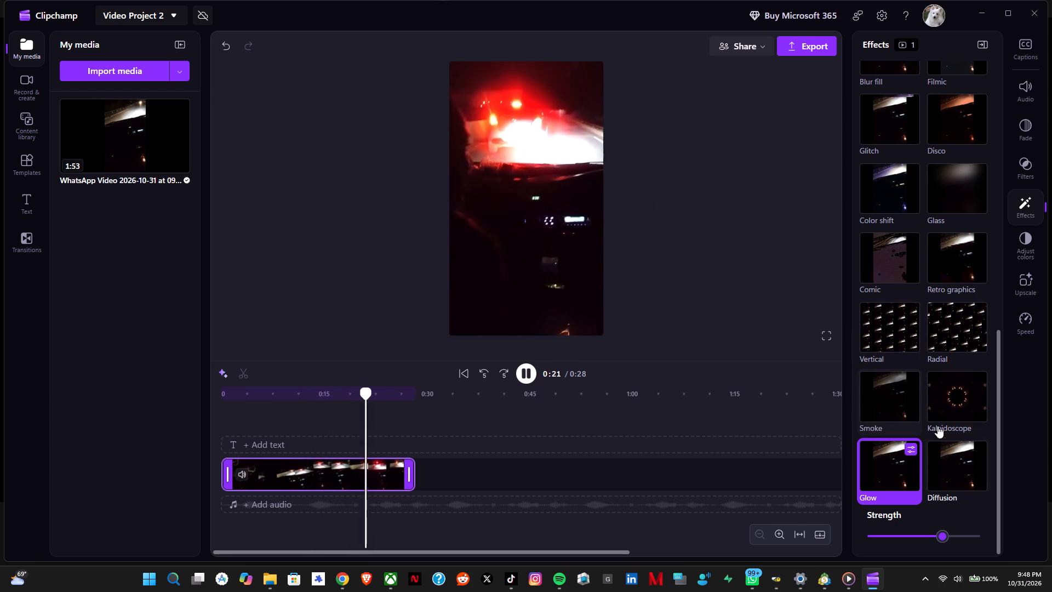
pyautogui.scroll(-1, 936, 412)
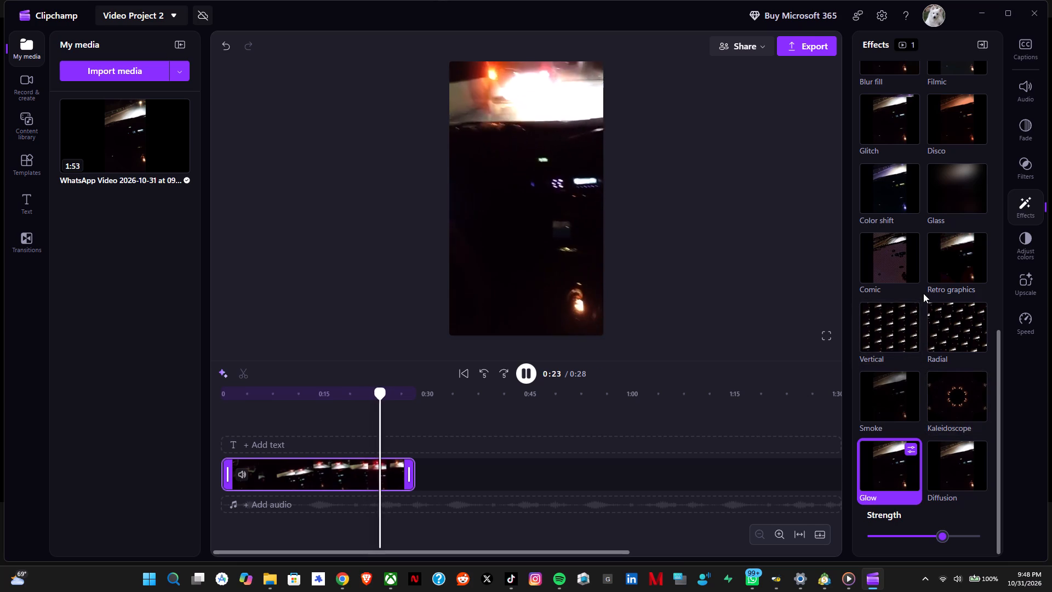
pyautogui.scroll(6, 923, 293)
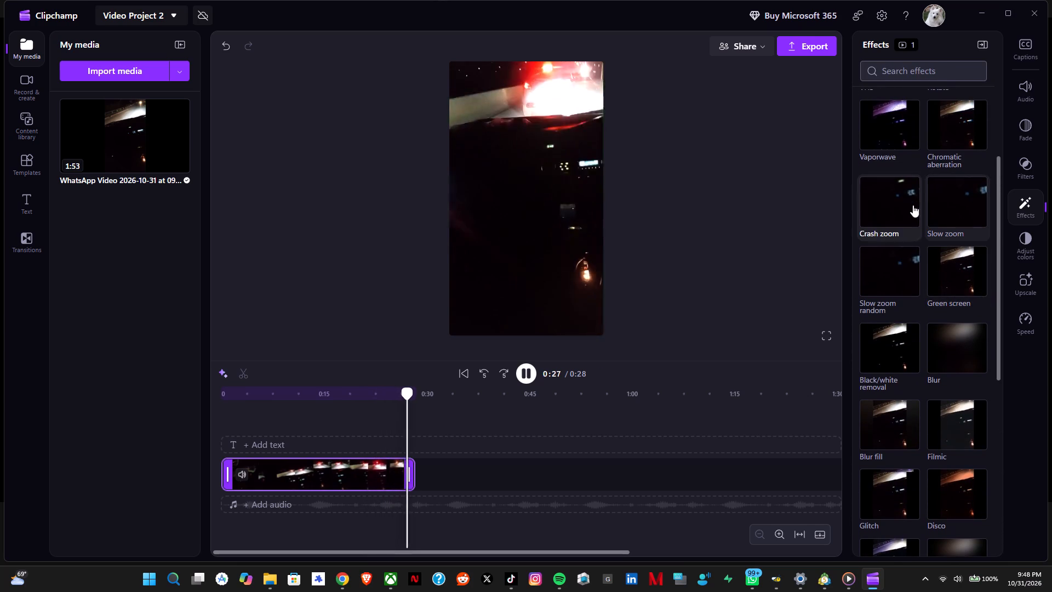
pyautogui.scroll(3, 919, 209)
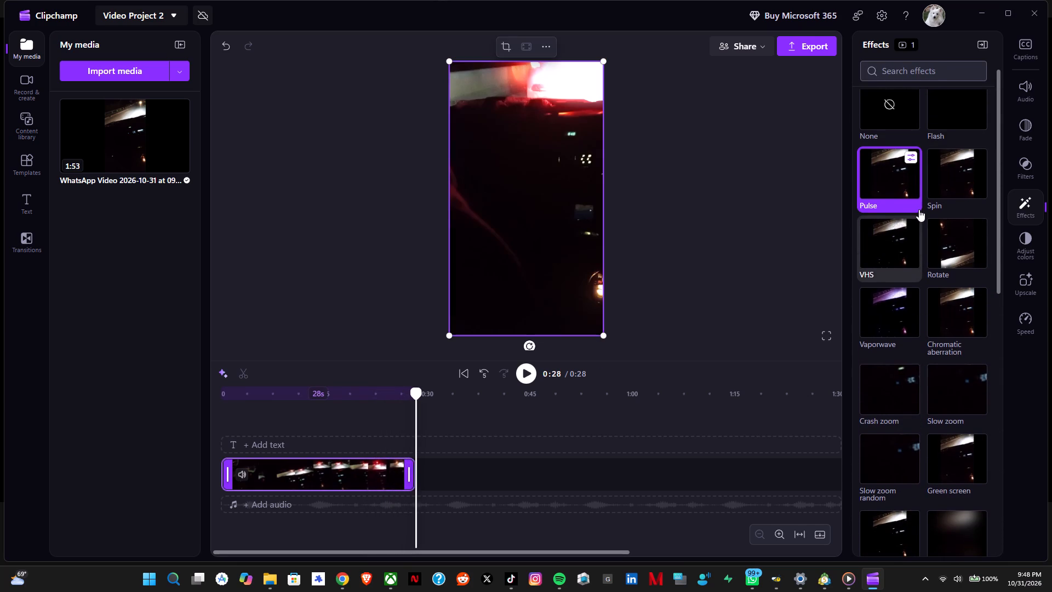
pyautogui.click(532, 377)
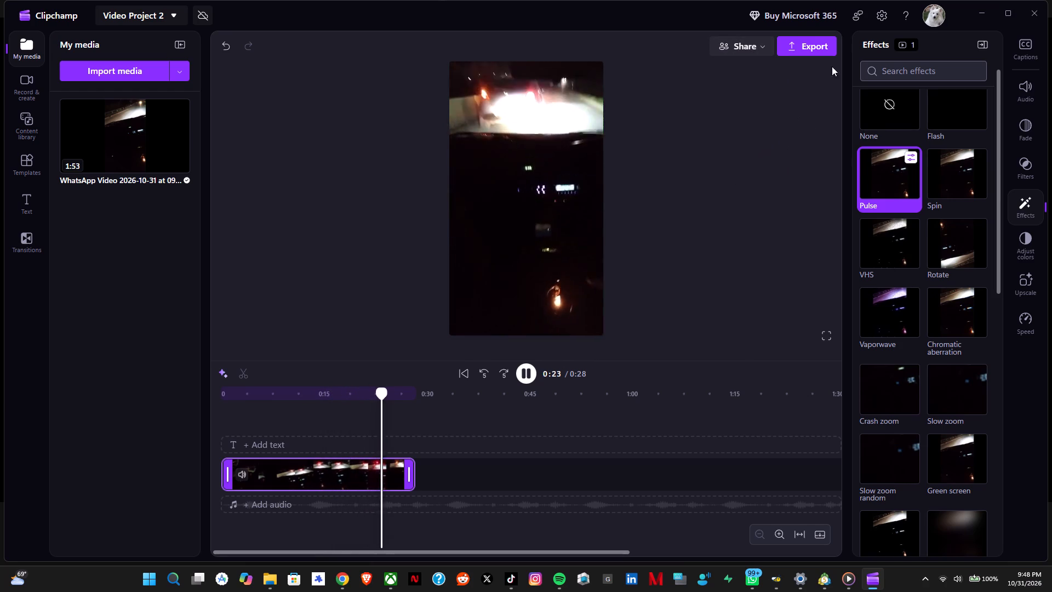
# Export the video at 1080p as Video Project 2.mp4, without storing it in the cloud.
pyautogui.click(812, 42)
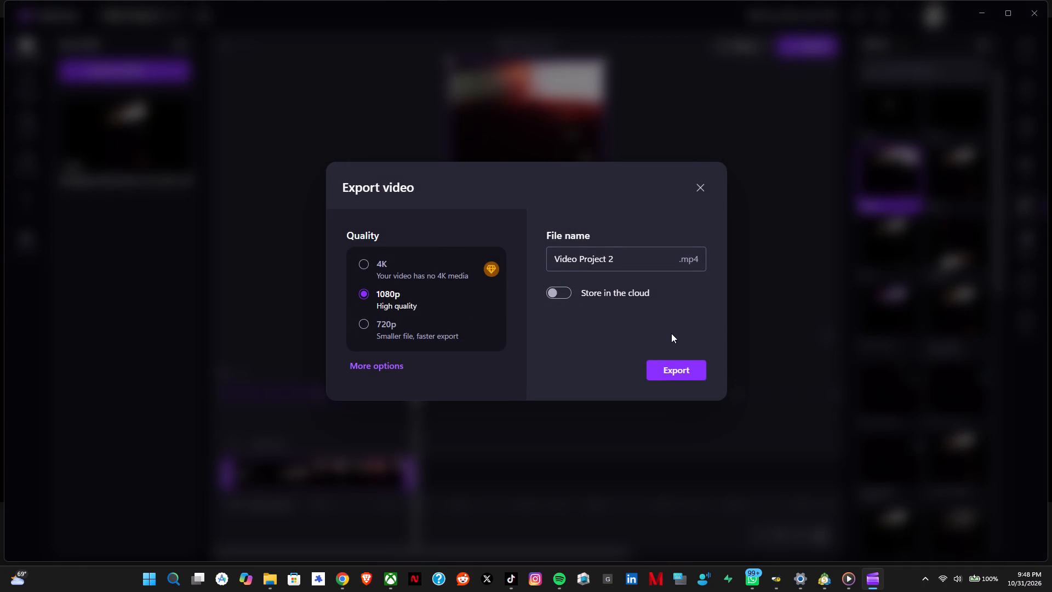
pyautogui.click(701, 372)
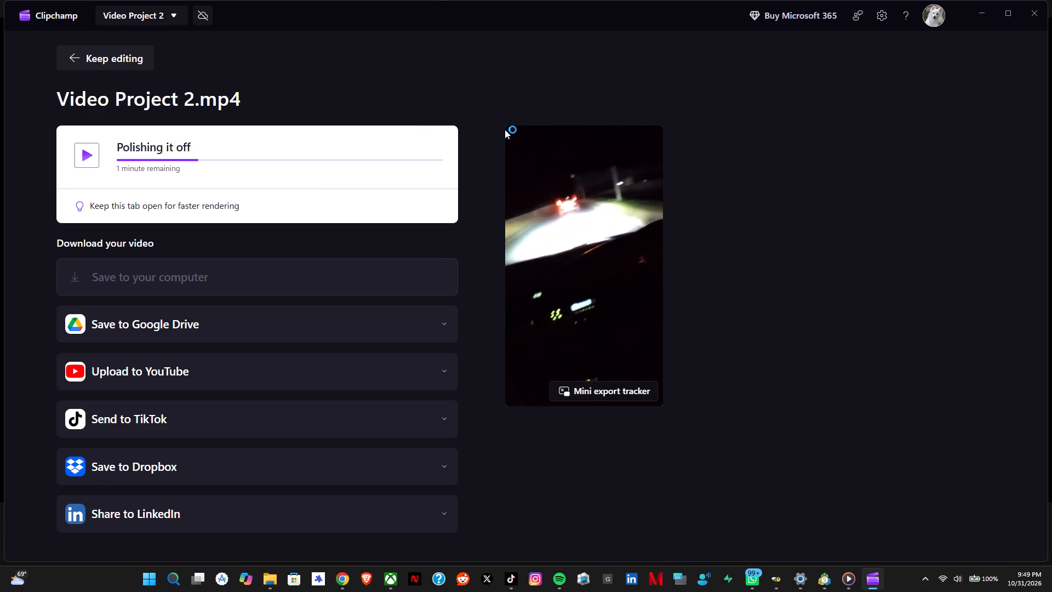
# Examine the YouTube upload and Google Drive save options for the video while it renders.
pyautogui.click(442, 373)
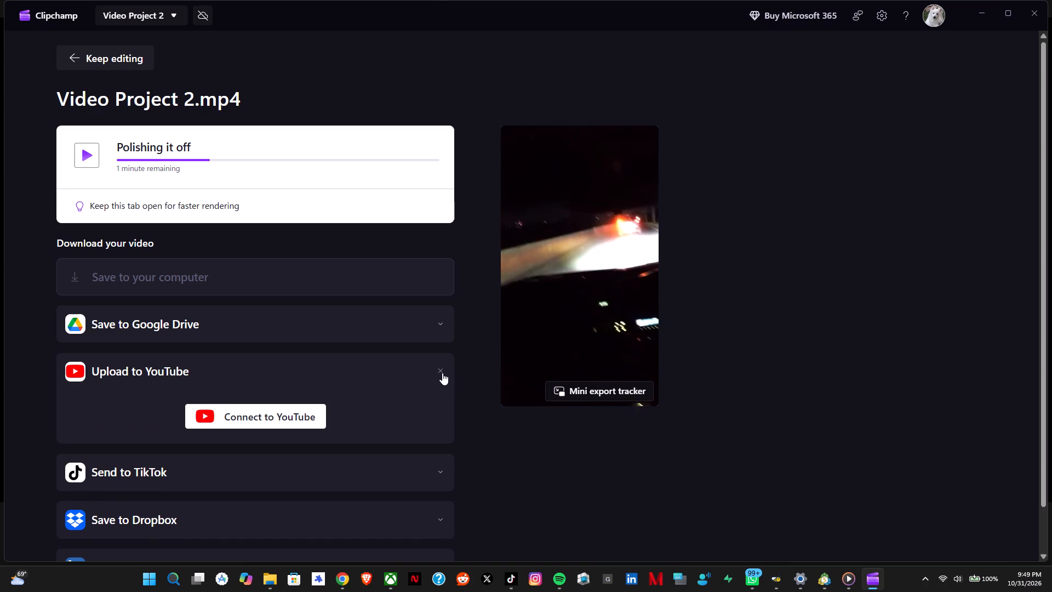
pyautogui.scroll(-1, 284, 414)
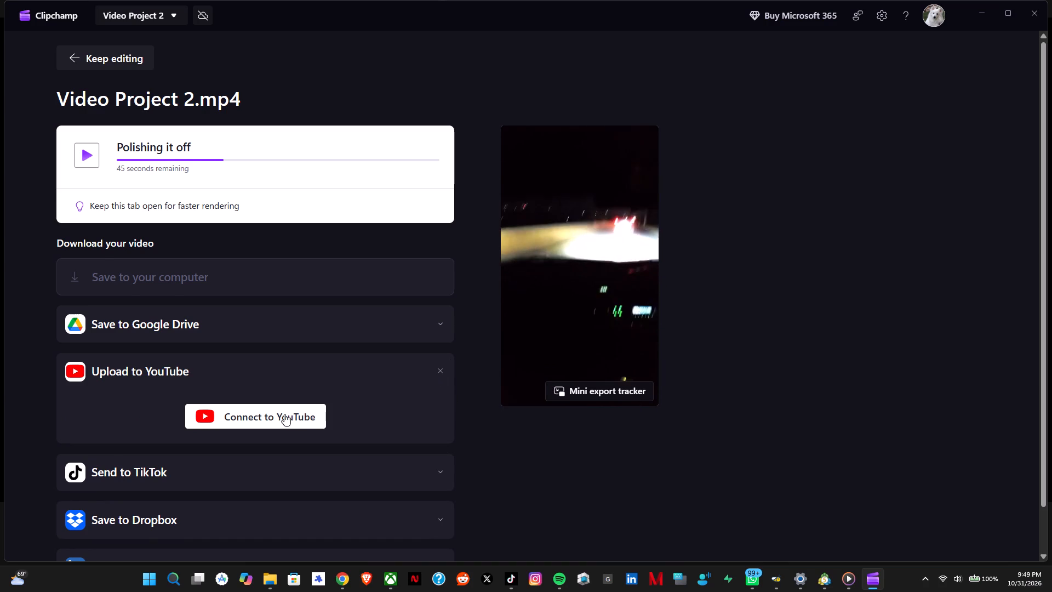
pyautogui.scroll(-1, 284, 414)
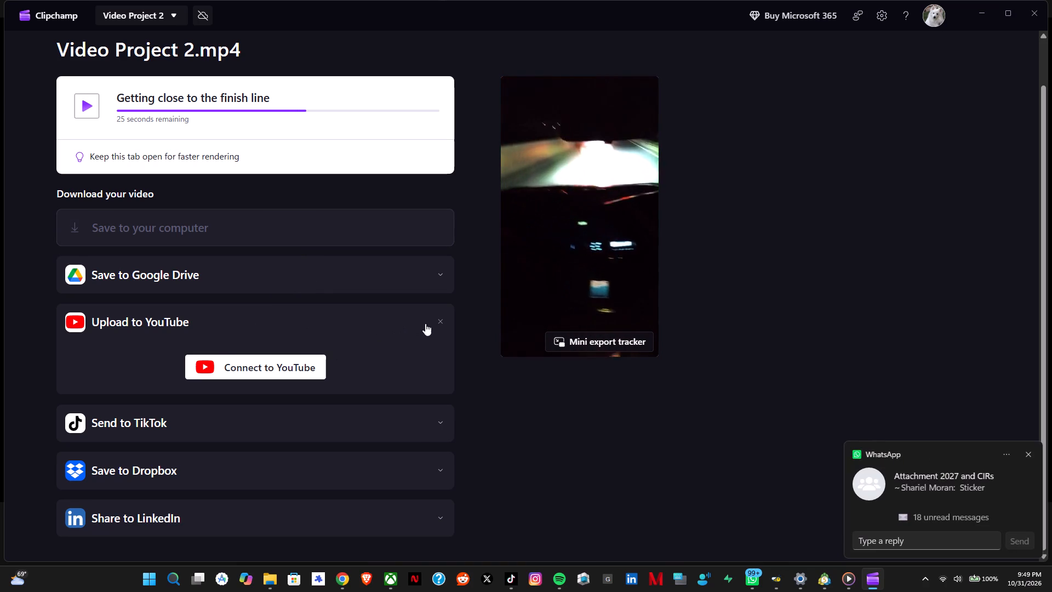
pyautogui.click(444, 320)
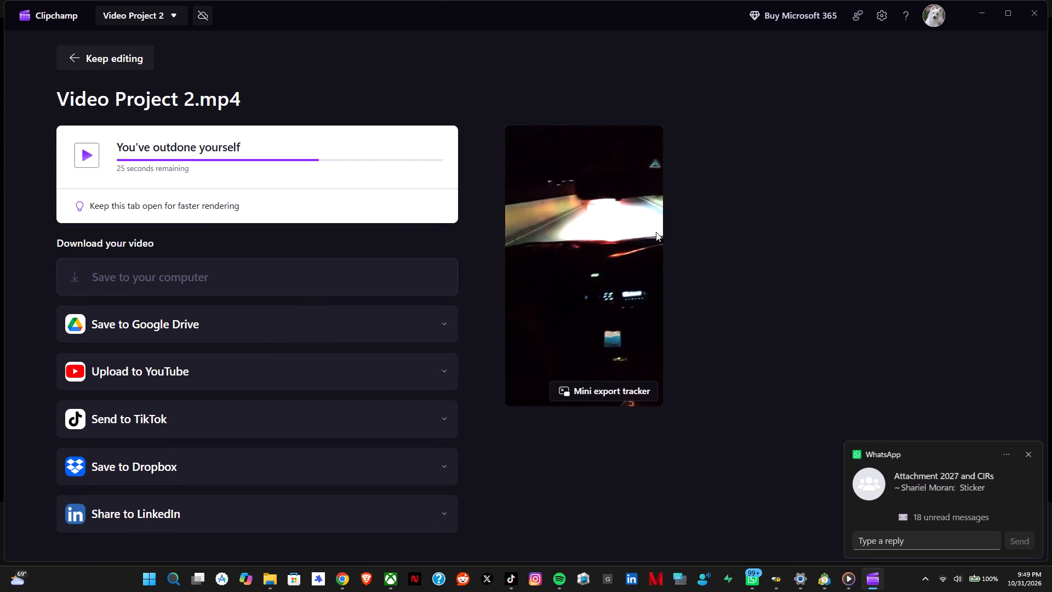
pyautogui.scroll(-2, 418, 317)
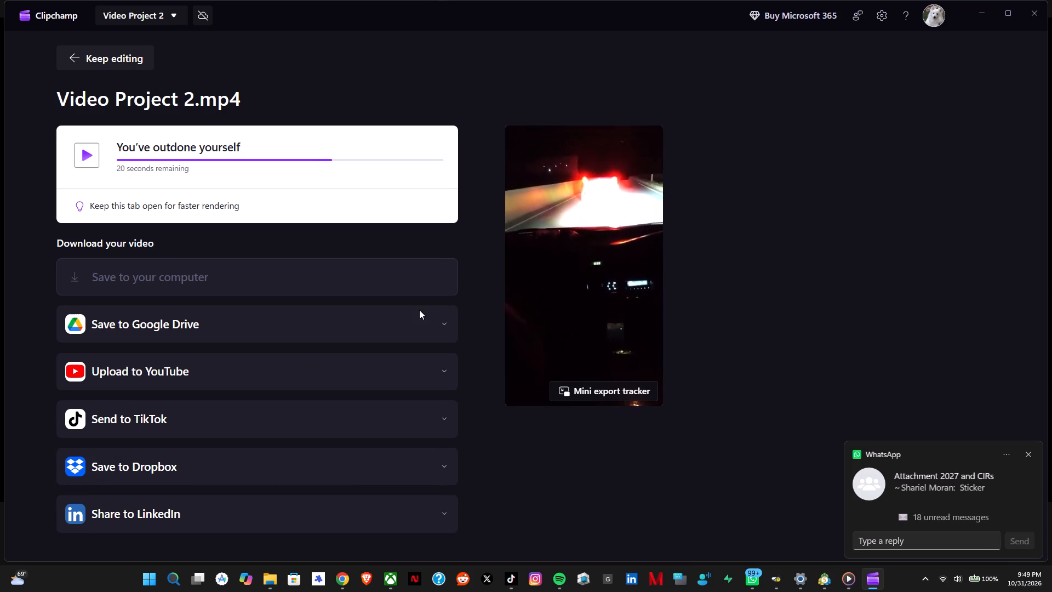
pyautogui.scroll(4, 419, 310)
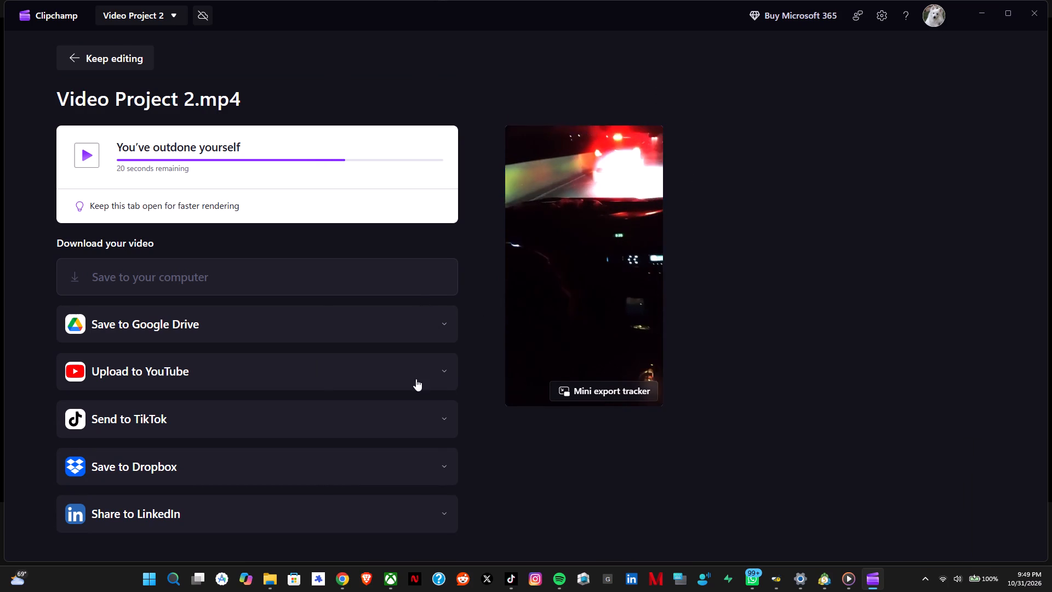
pyautogui.click(441, 326)
pyautogui.click(441, 326)
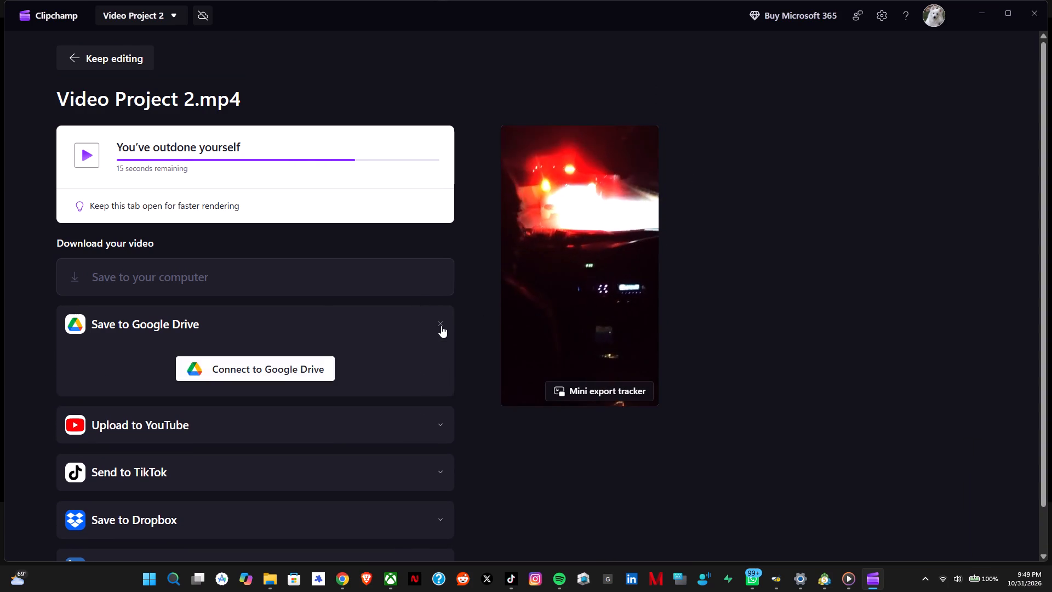
pyautogui.scroll(-1, 441, 326)
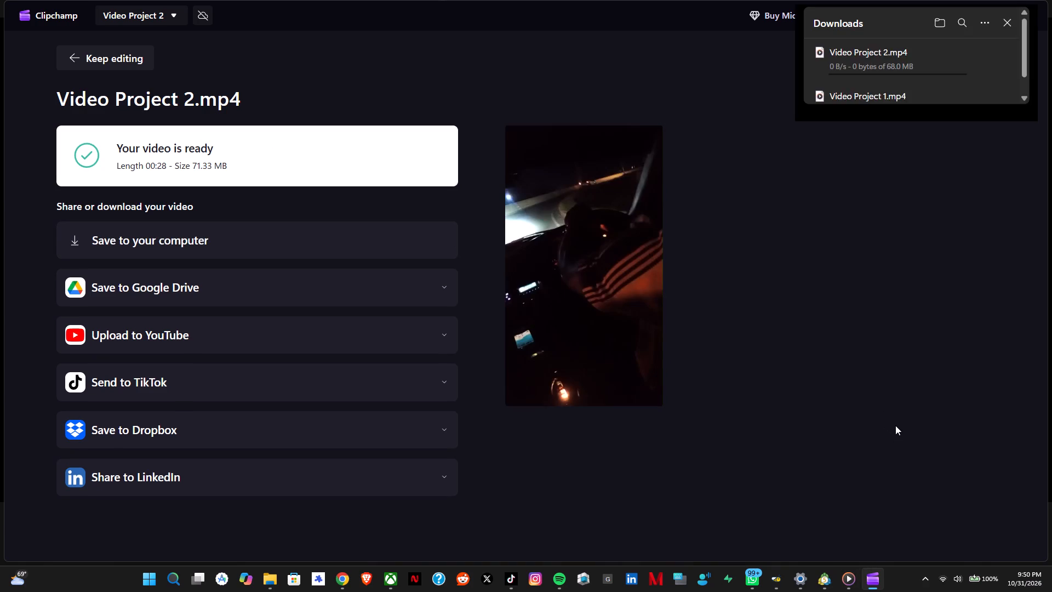
# Open the downloaded Video Project 2.mp4 in Media Player, watch it, and minimize the player.
pyautogui.click(889, 53)
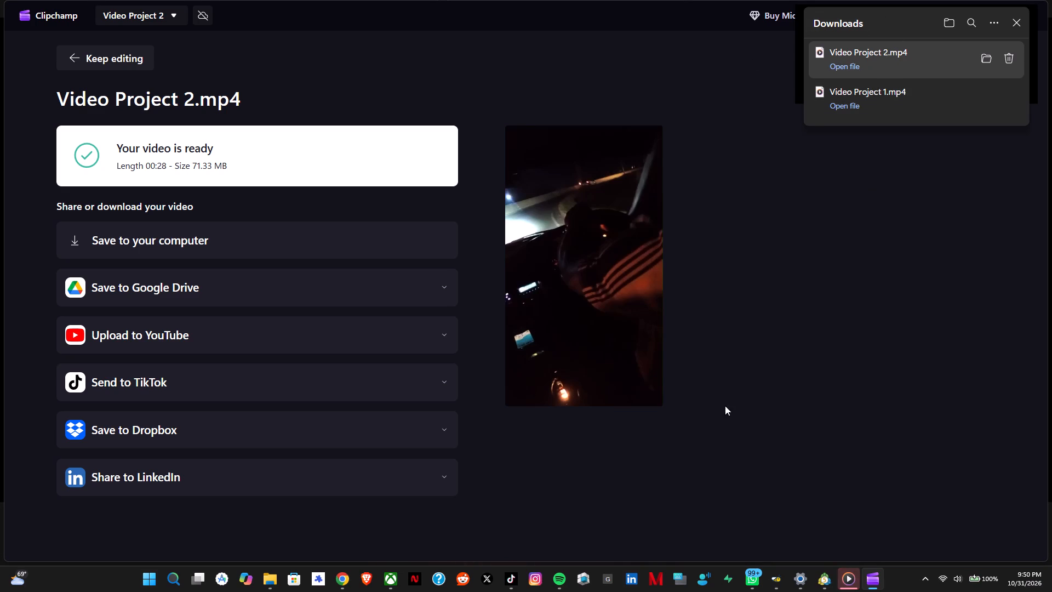
pyautogui.click(845, 576)
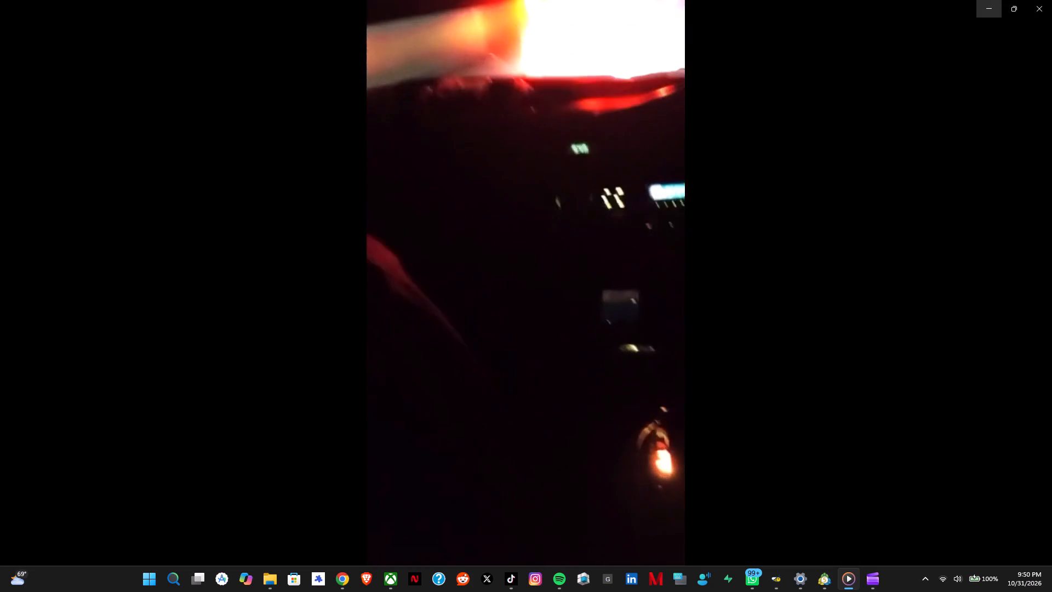
pyautogui.click(989, 5)
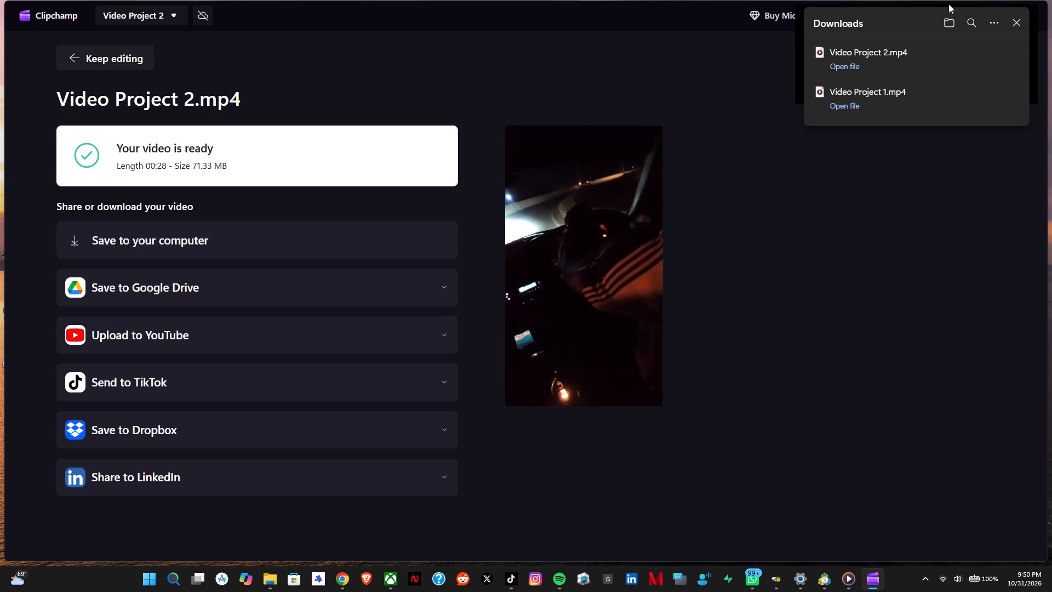
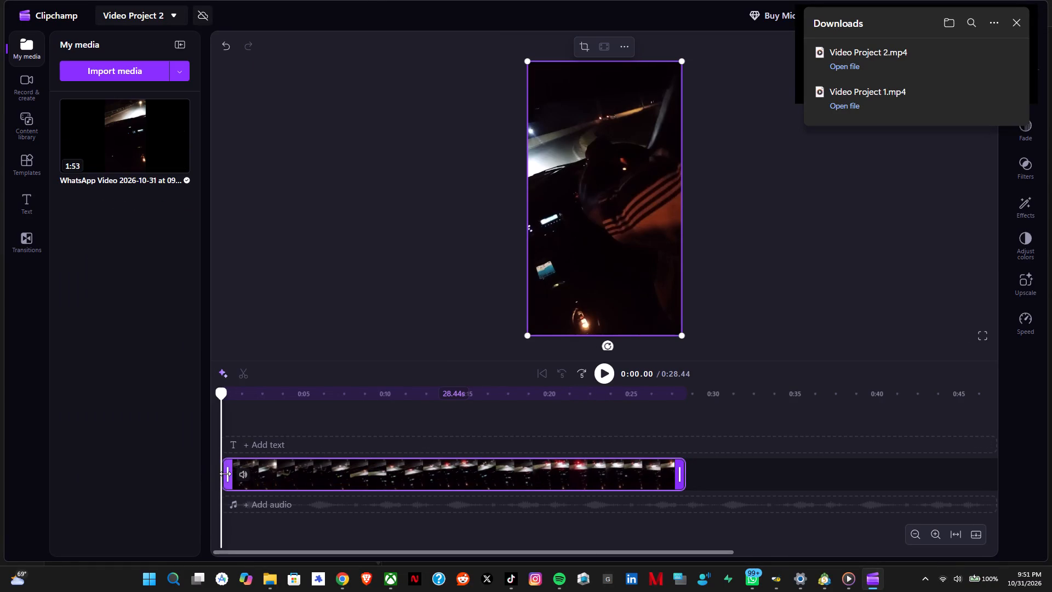
# Trim the beginning of the WhatsApp clip to a length of about 26.16 s and move it back to the timeline start.
pyautogui.moveTo(225, 474); pyautogui.dragTo(262, 474)
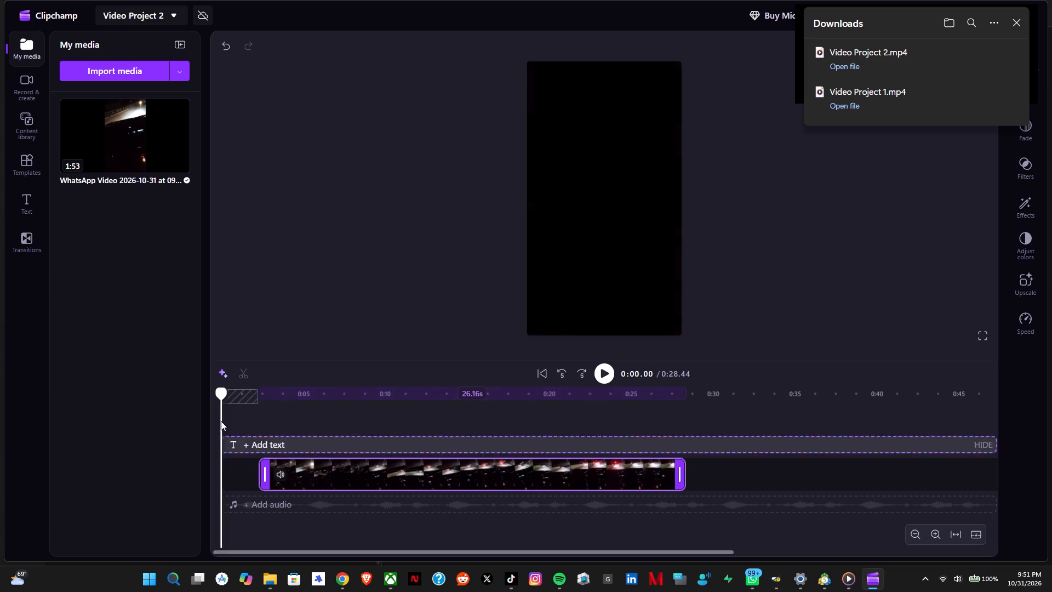
pyautogui.moveTo(329, 464); pyautogui.dragTo(273, 466)
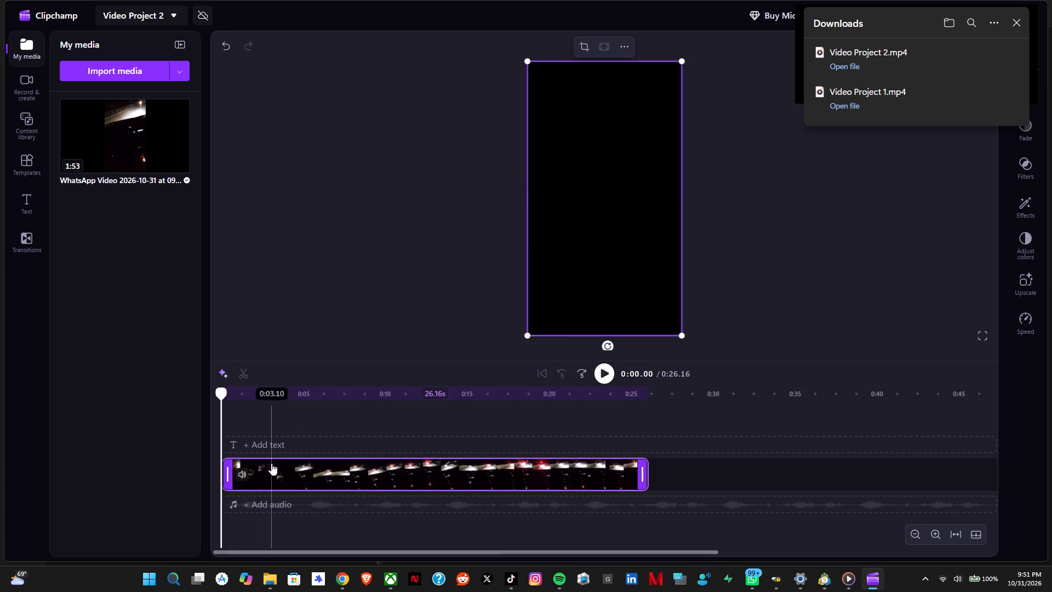
# Play the shortened clip from the start to review its new opening.
pyautogui.click(599, 374)
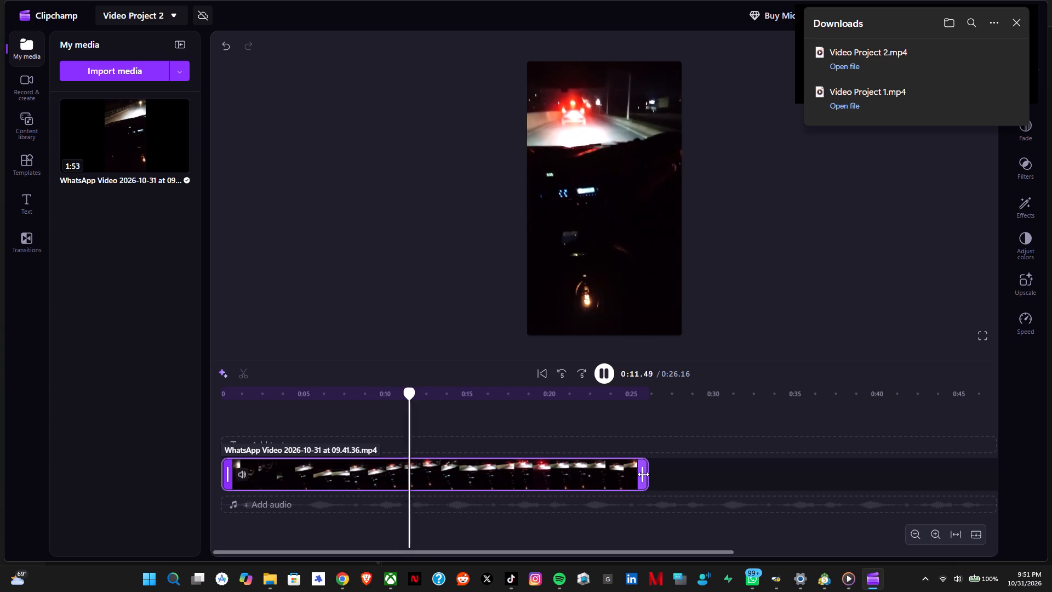
# Shorten the end of the WhatsApp clip to 23.92 s and further to 21.24 s, playing it back after each trim.
pyautogui.moveTo(643, 474); pyautogui.dragTo(607, 479)
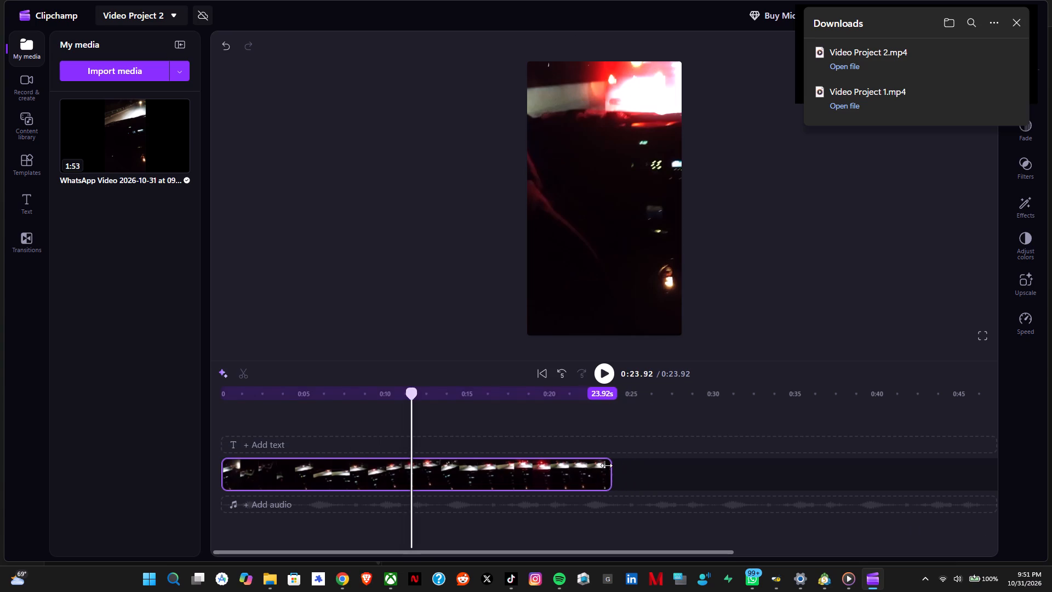
pyautogui.click(606, 377)
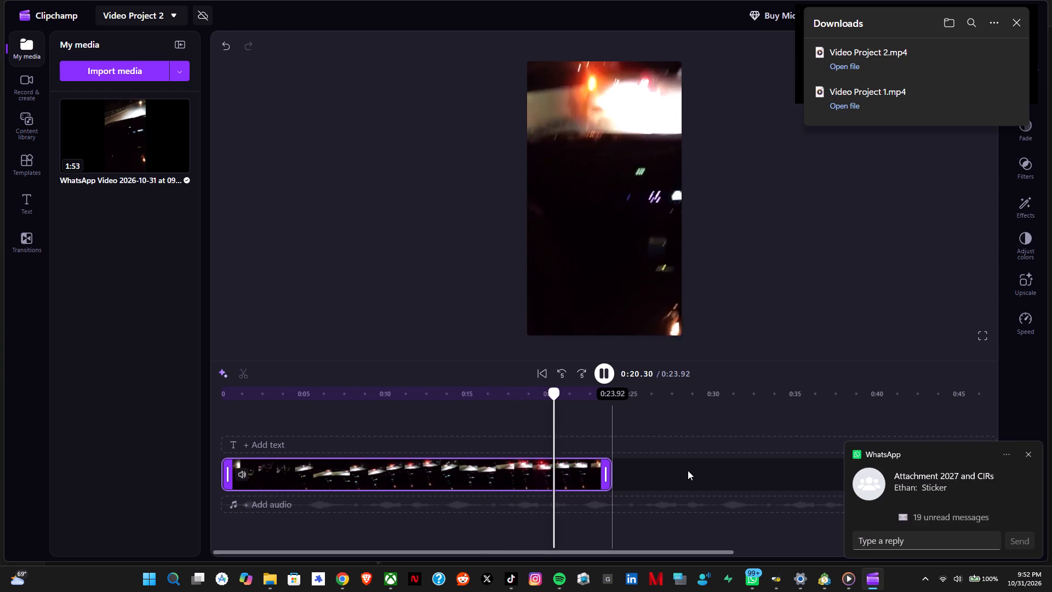
pyautogui.moveTo(605, 478); pyautogui.dragTo(594, 478)
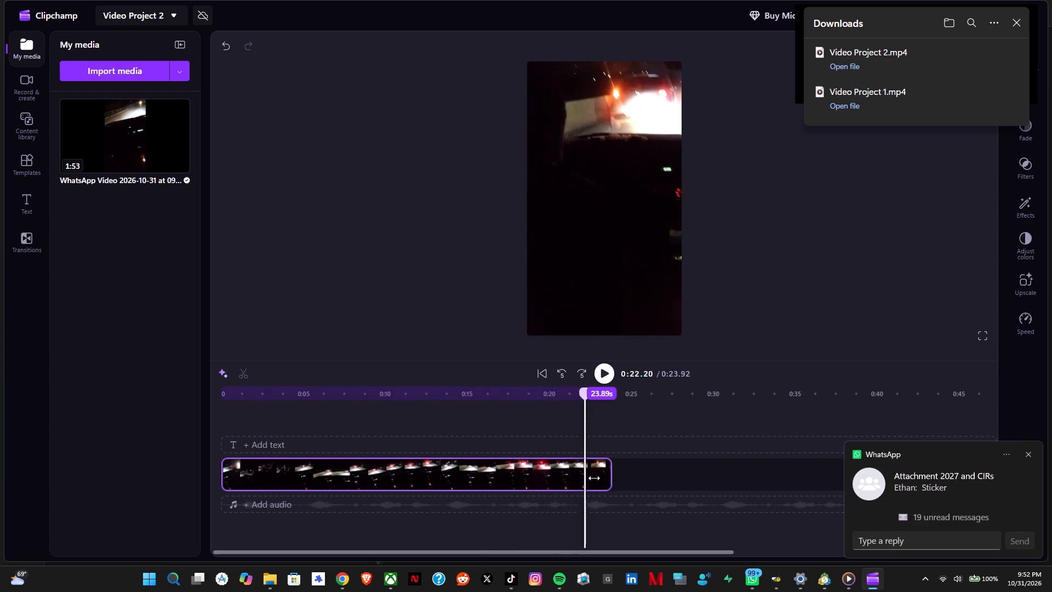
pyautogui.moveTo(594, 478); pyautogui.dragTo(561, 483)
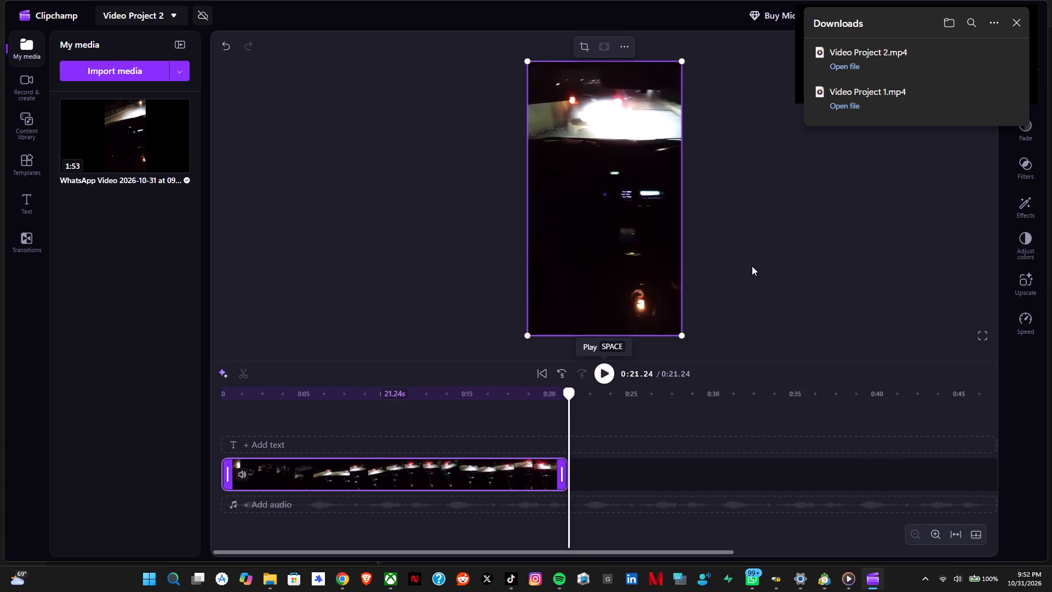
pyautogui.click(600, 367)
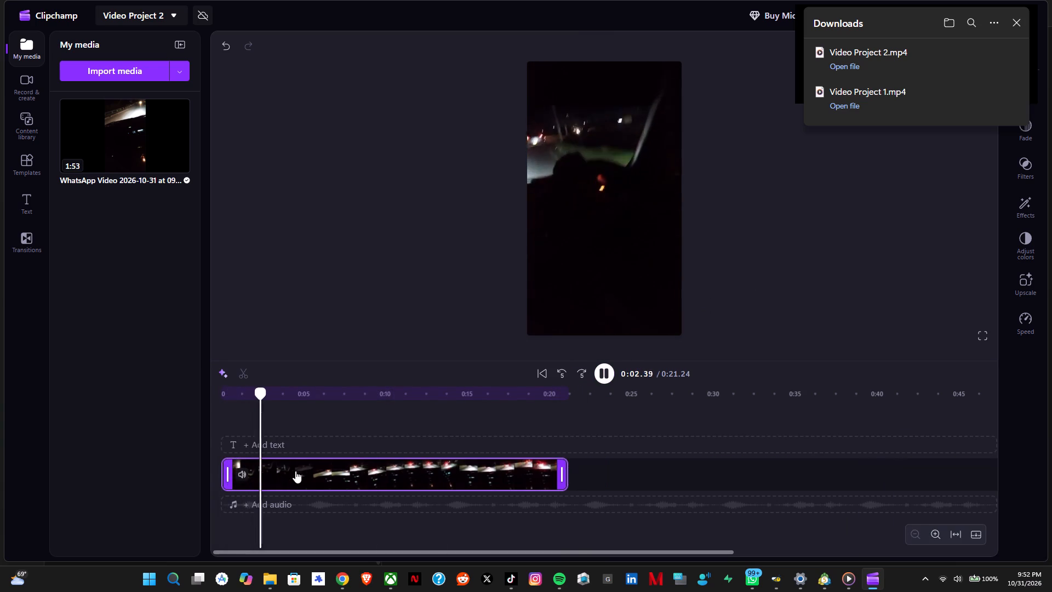
# Shift the WhatsApp clip slightly later on the timeline and restore about 1 s of footage at its beginning.
pyautogui.moveTo(307, 470); pyautogui.dragTo(334, 470)
pyautogui.moveTo(253, 476); pyautogui.dragTo(237, 477)
pyautogui.moveTo(269, 389); pyautogui.dragTo(247, 391)
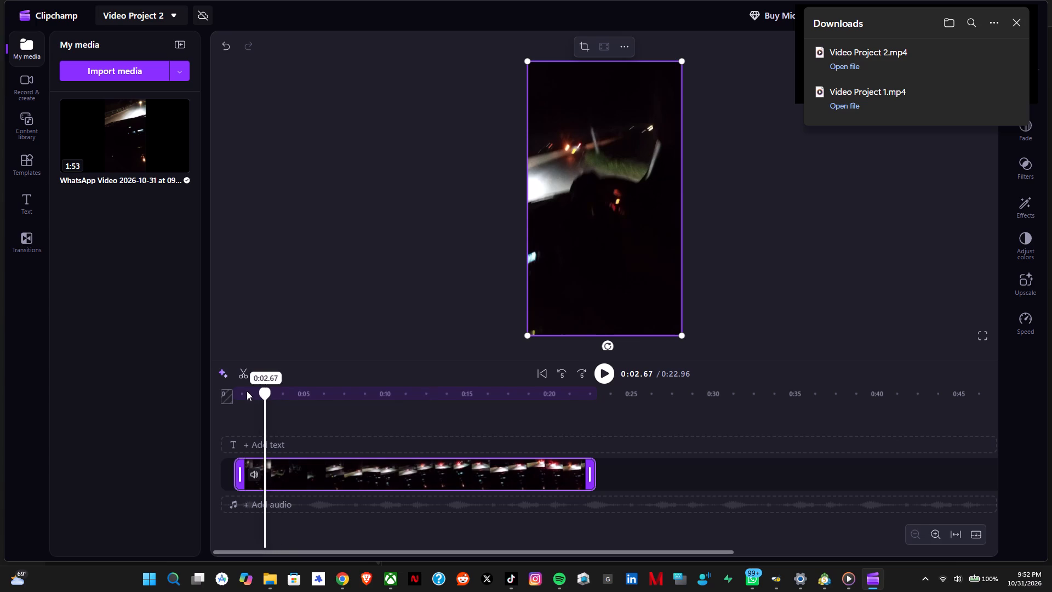
# Return the playhead to 0:00 and move the trimmed clip to the start of the timeline, closing the gap before it.
pyautogui.moveTo(247, 391); pyautogui.dragTo(179, 397)
pyautogui.moveTo(354, 464); pyautogui.dragTo(307, 470)
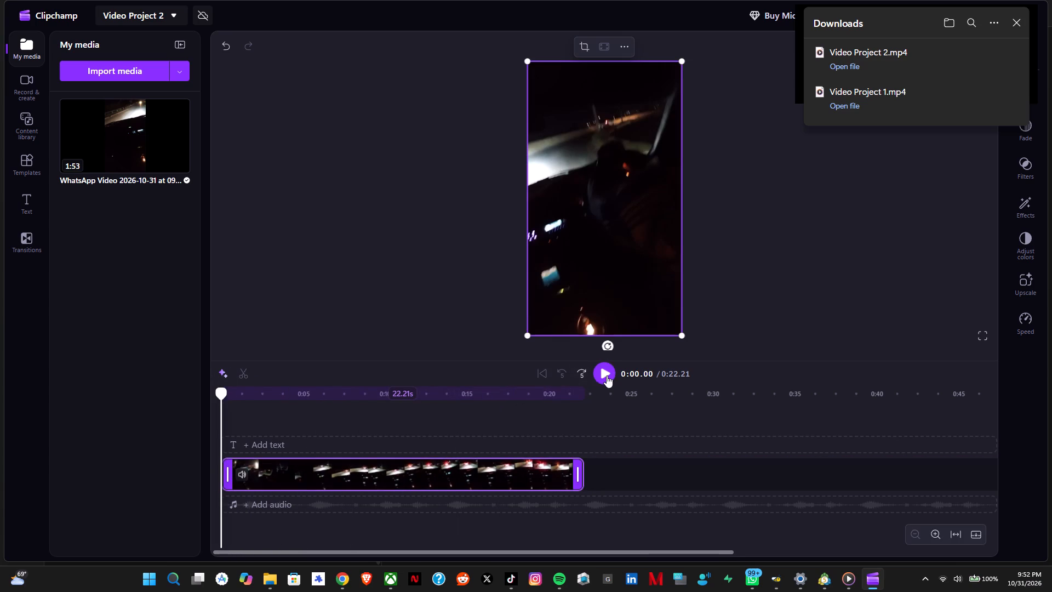
# Play the trimmed clip from the start to review it, and dismiss the downloads list.
pyautogui.click(606, 373)
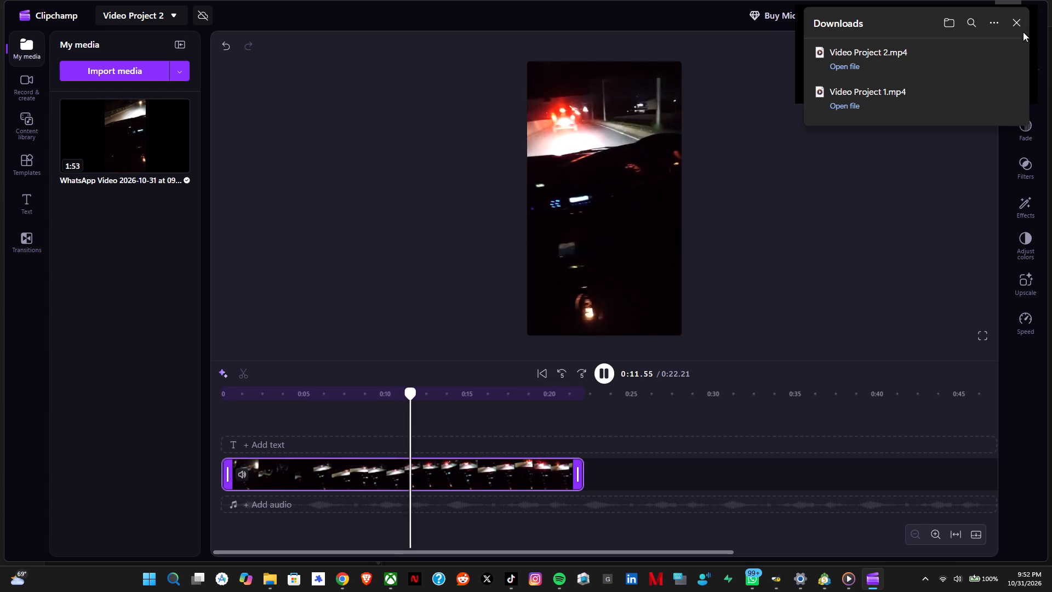
pyautogui.click(1015, 19)
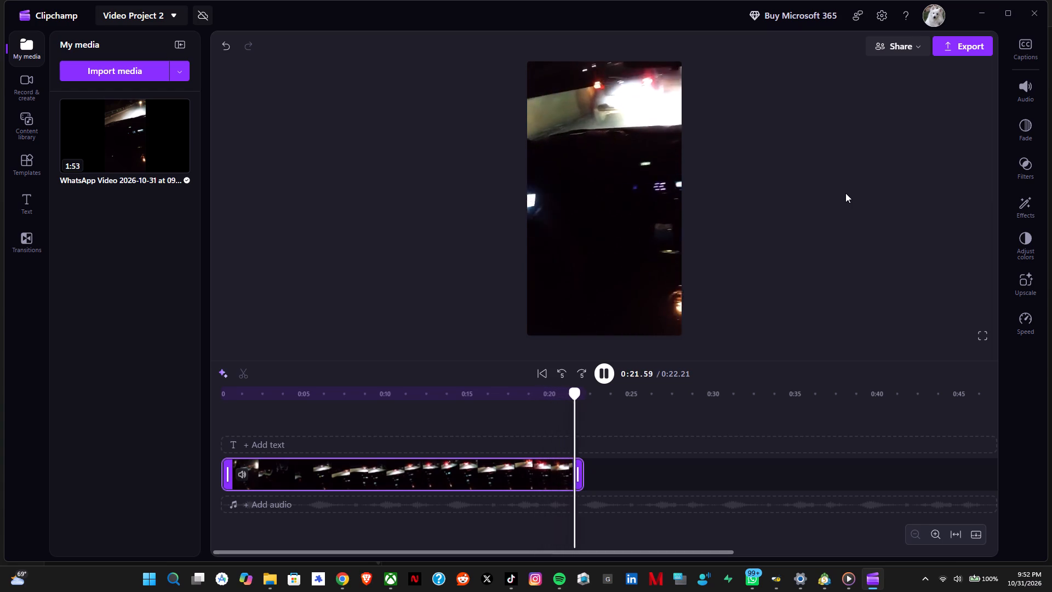
# Export the trimmed video at 1080p with the file name With bros.
pyautogui.click(956, 43)
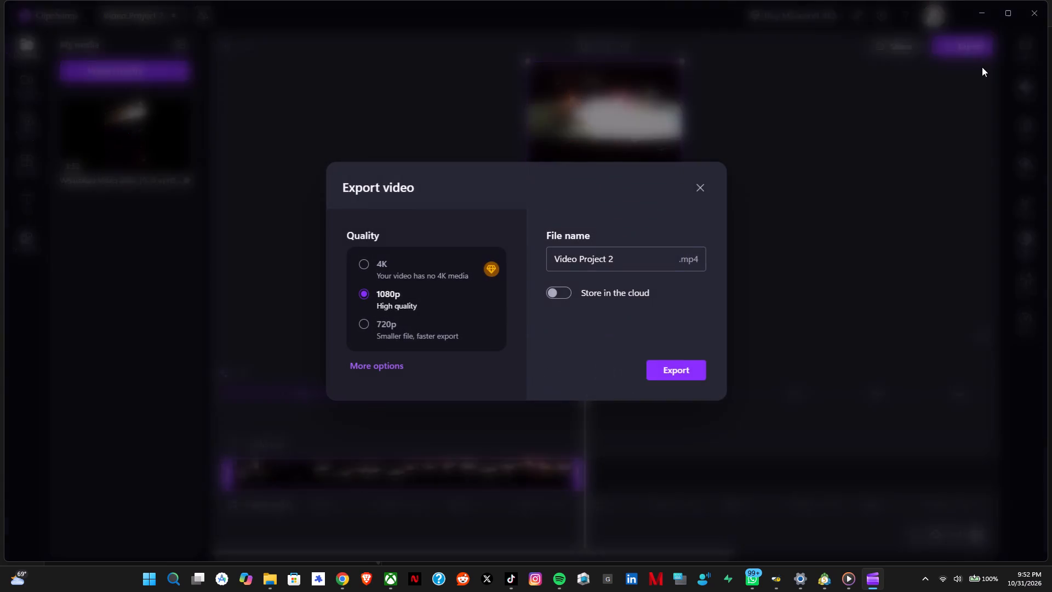
pyautogui.click(652, 259)
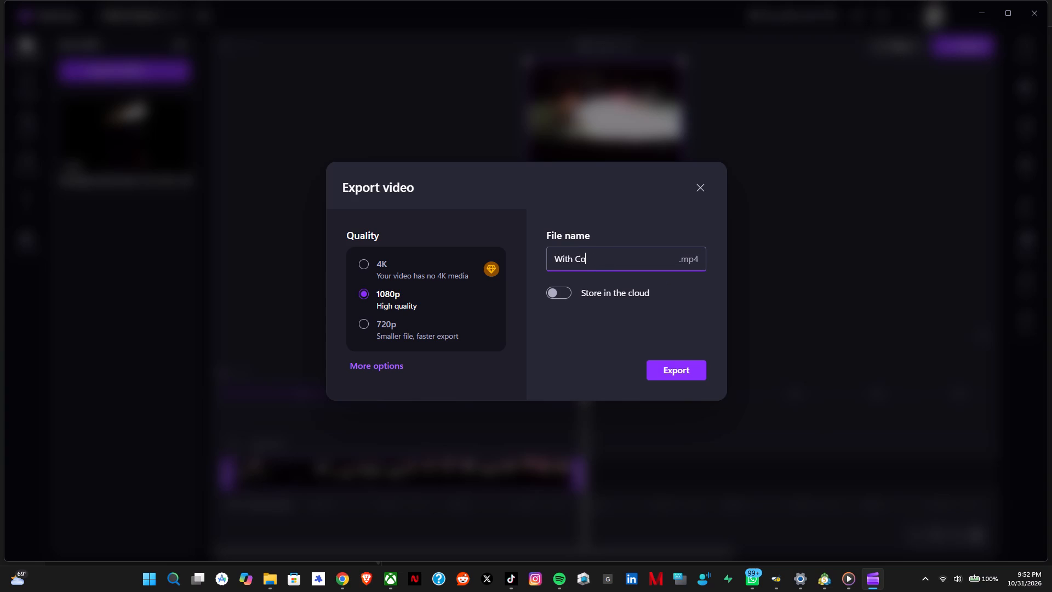
pyautogui.press('BackSpace')
pyautogui.press('BackSpace')
pyautogui.press('BackSpace')
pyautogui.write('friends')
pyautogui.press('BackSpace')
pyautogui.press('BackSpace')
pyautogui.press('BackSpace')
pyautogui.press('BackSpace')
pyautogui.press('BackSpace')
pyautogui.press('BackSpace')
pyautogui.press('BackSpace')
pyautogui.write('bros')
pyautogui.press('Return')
pyautogui.click(681, 367)
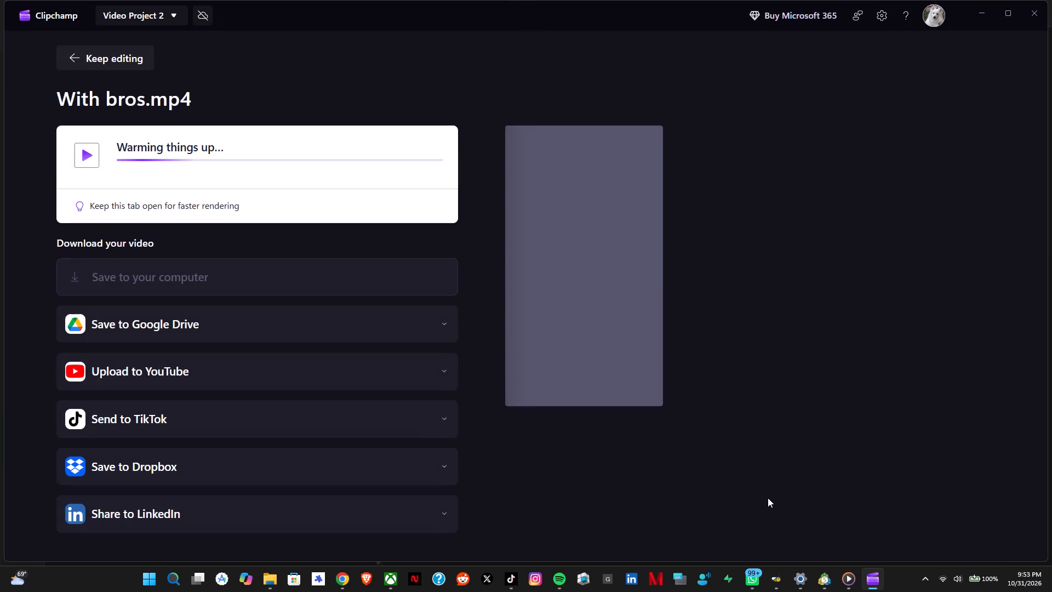